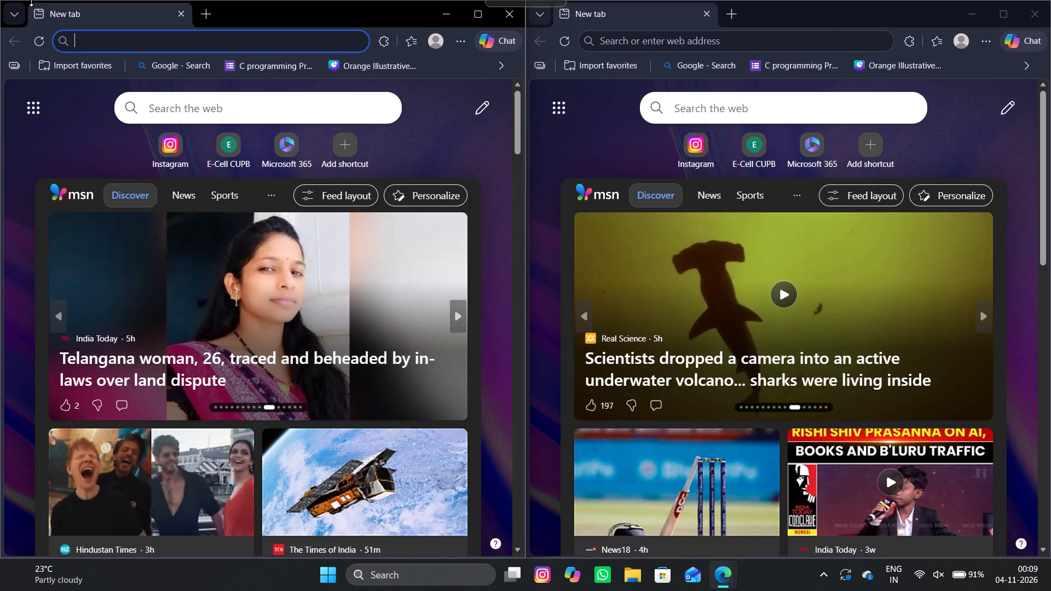
# Search the web for "word file" using the earlier search suggestion.
pyautogui.click(154, 116)
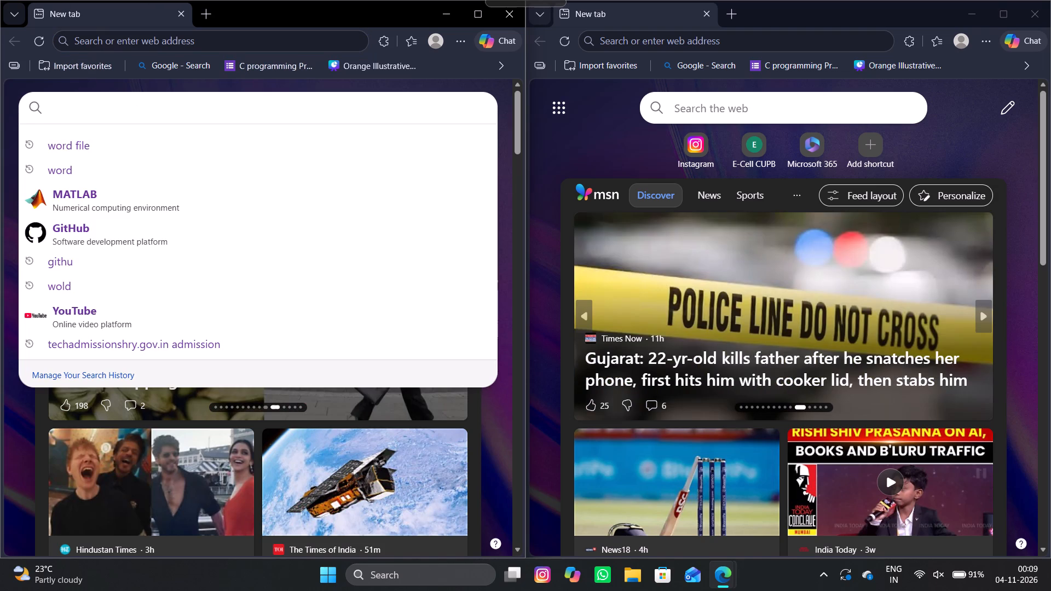
pyautogui.click(47, 152)
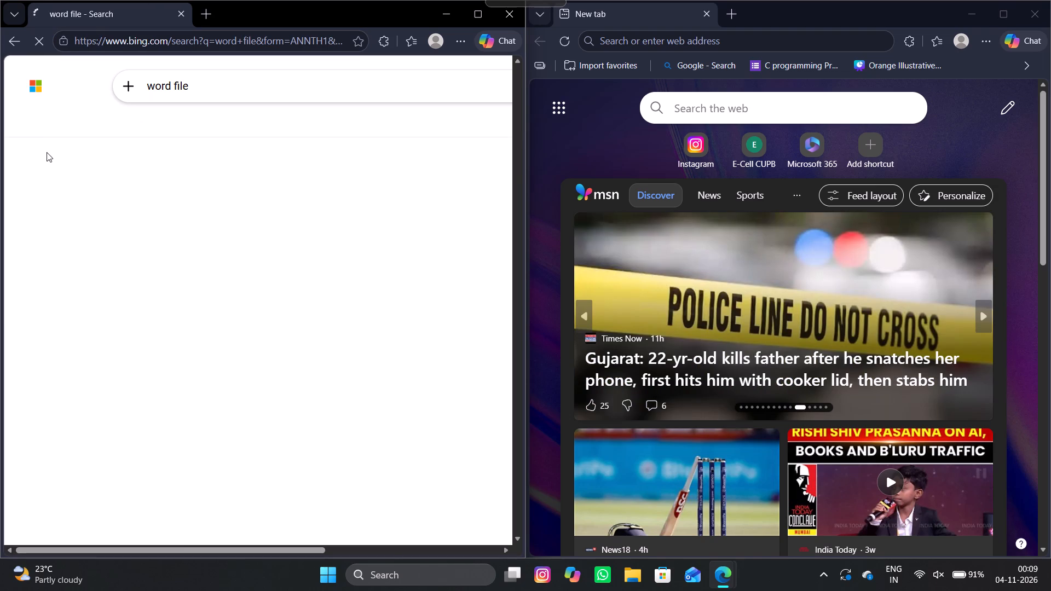
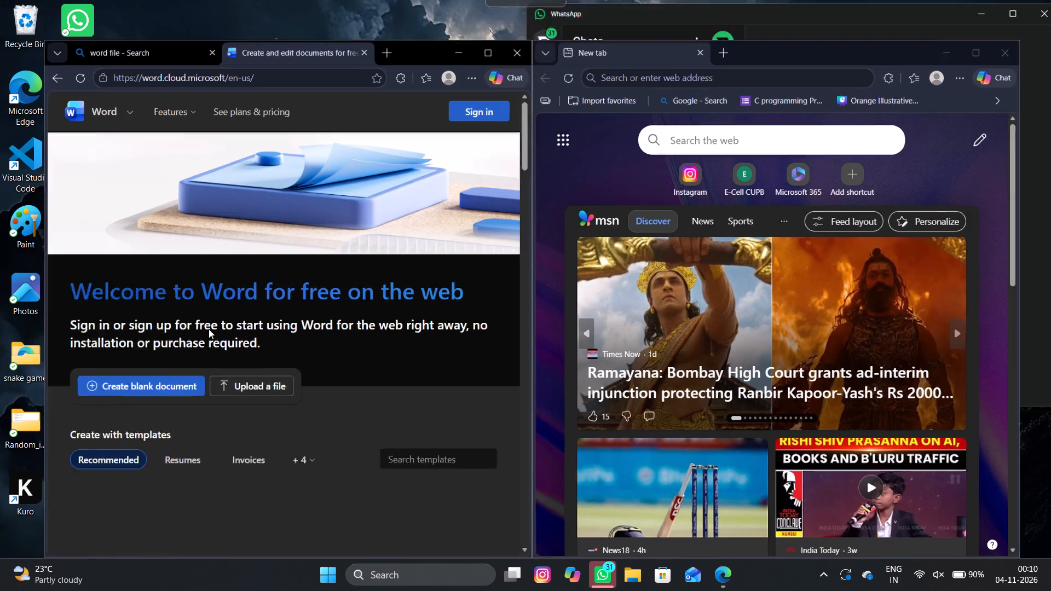
# Switch to the desktop and launch the Kuro application from its shortcut.
pyautogui.doubleClick(22, 476)
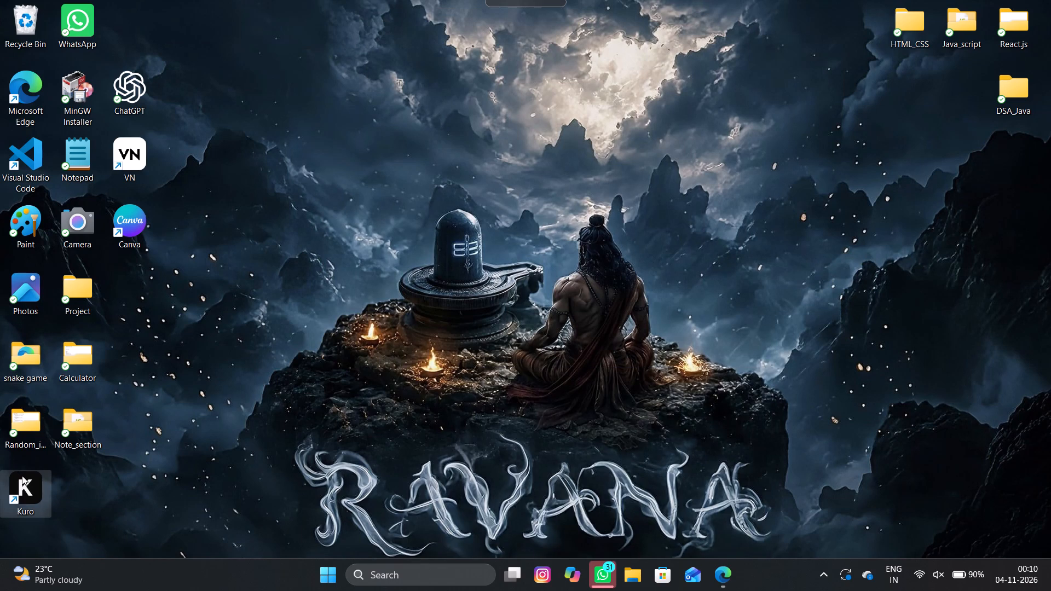
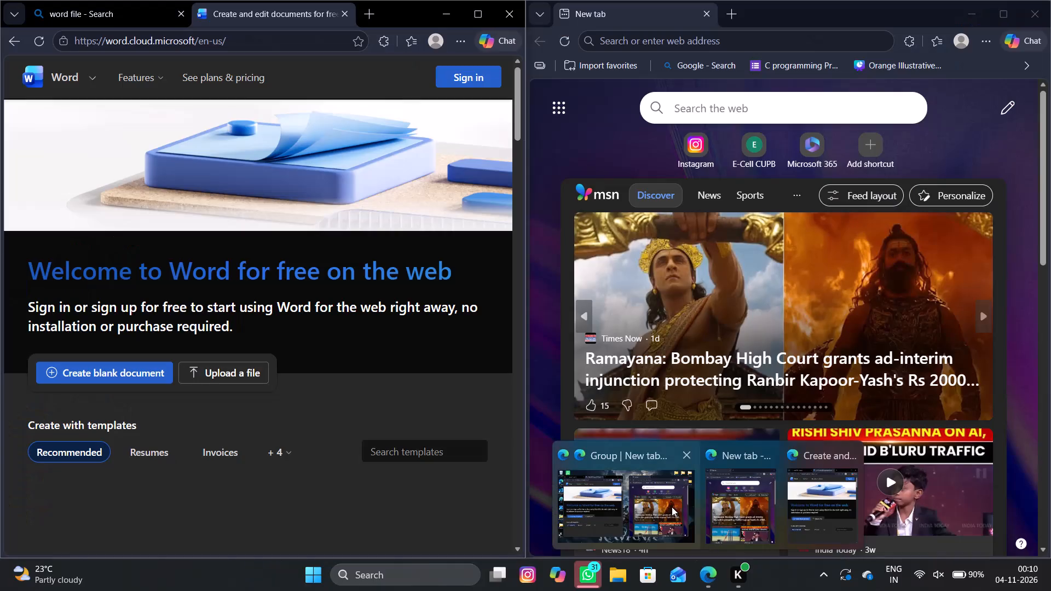
# Switch to the side-by-side Edge windows, search for "word file" in the one with the new tab, and open the Microsoft Word for the Web result.
pyautogui.click(672, 507)
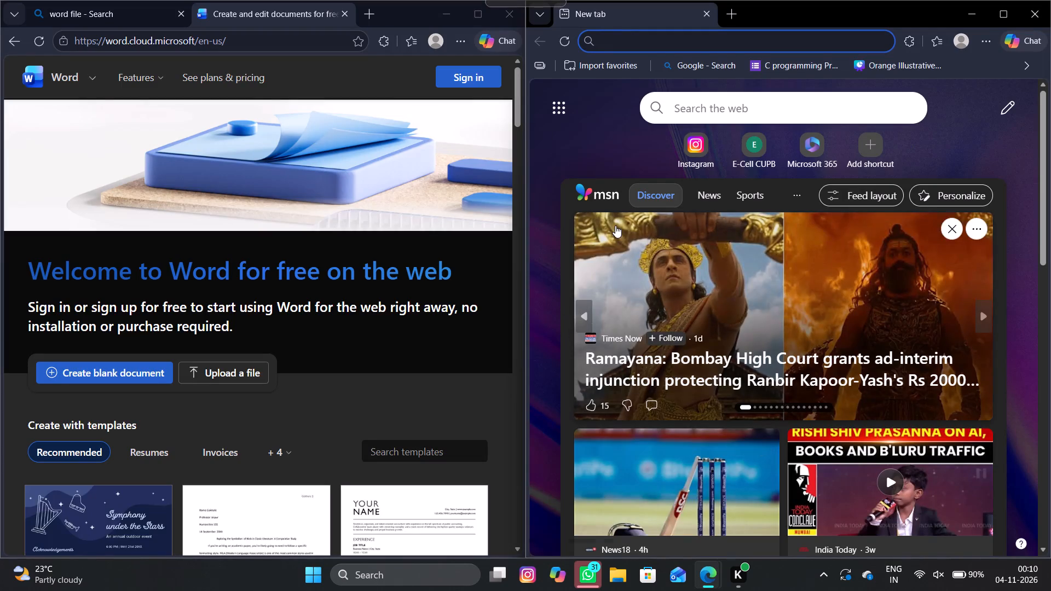
pyautogui.click(685, 112)
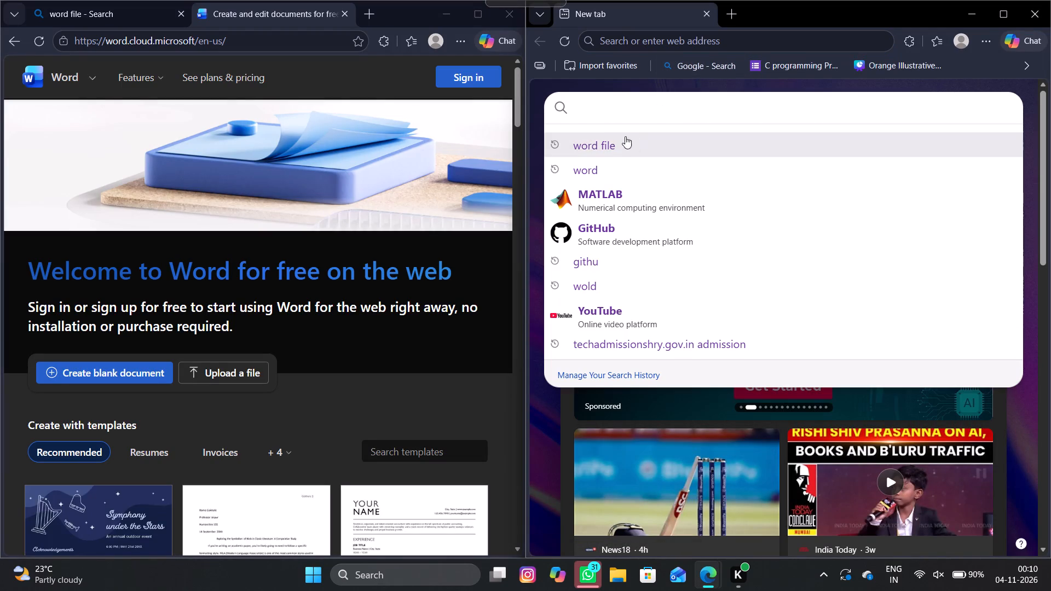
pyautogui.click(616, 140)
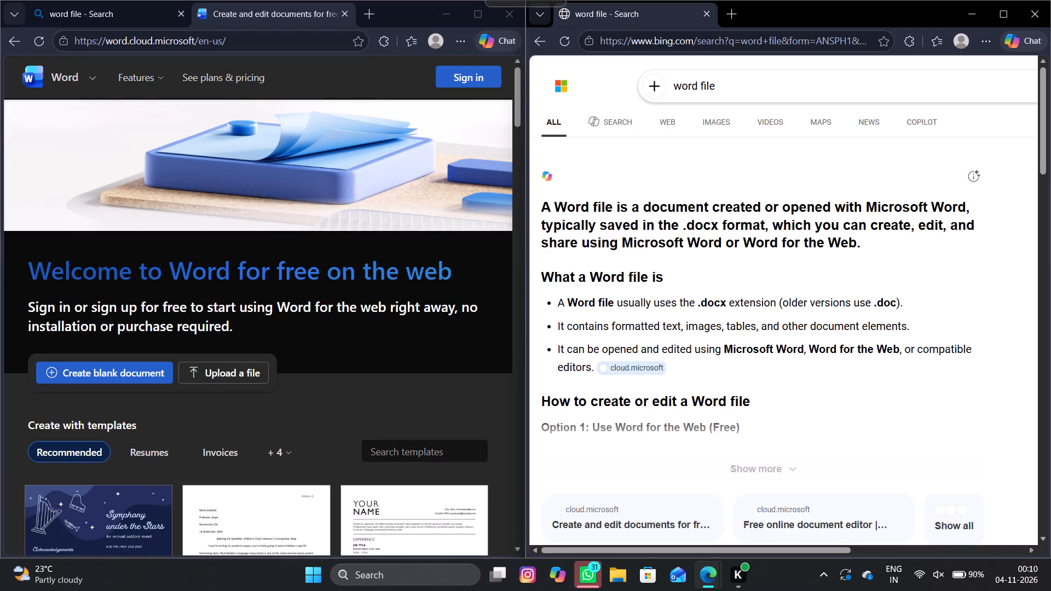
pyautogui.scroll(-2, 605, 276)
pyautogui.scroll(-2, 623, 370)
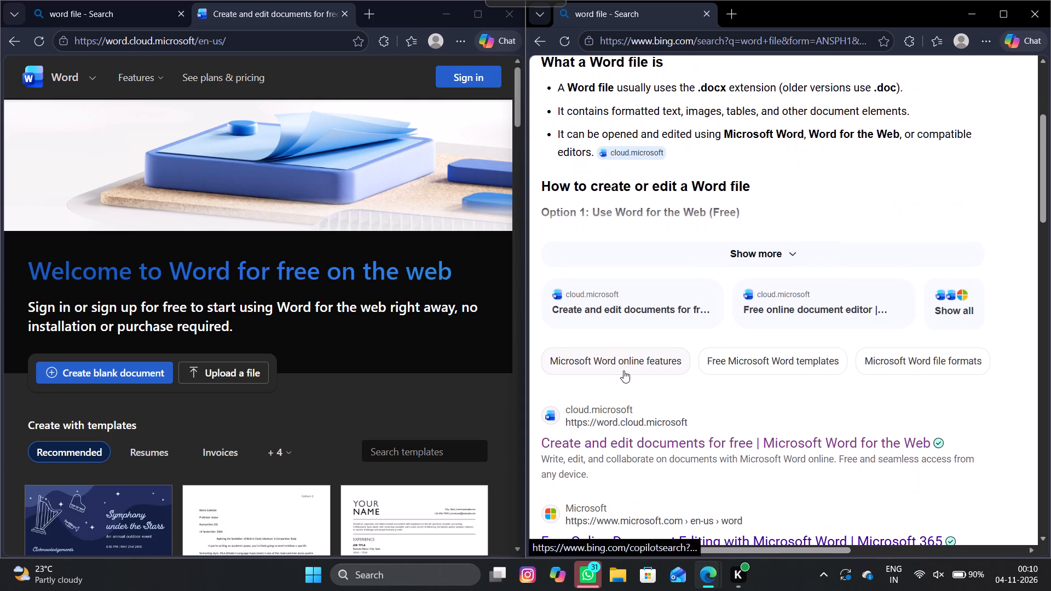
pyautogui.click(611, 444)
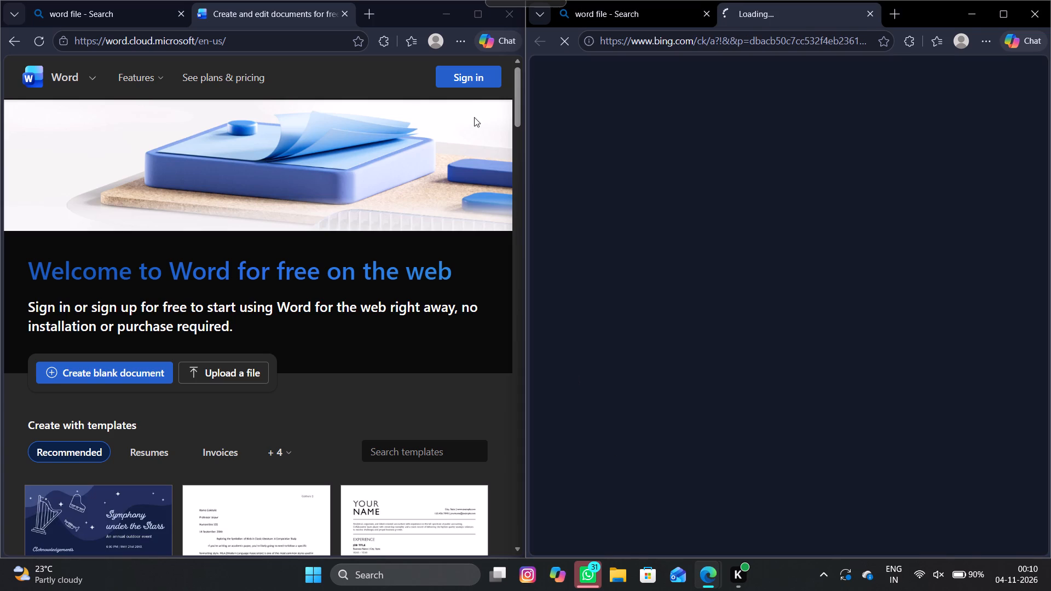
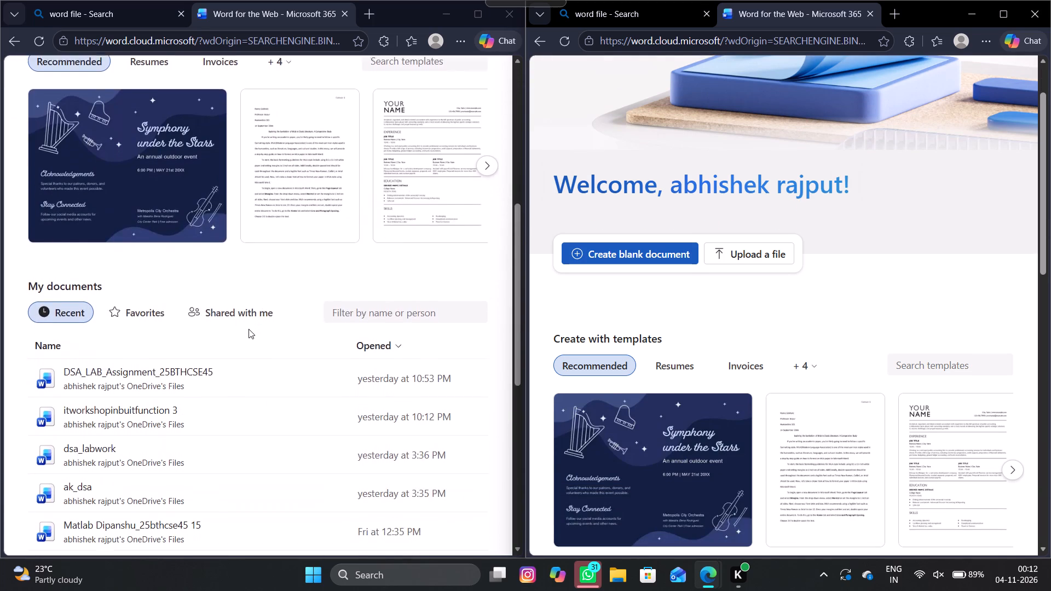
# Open the Matlab document whose name ends in 15 from the recent documents list.
pyautogui.scroll(-2, 249, 329)
pyautogui.scroll(-1, 136, 376)
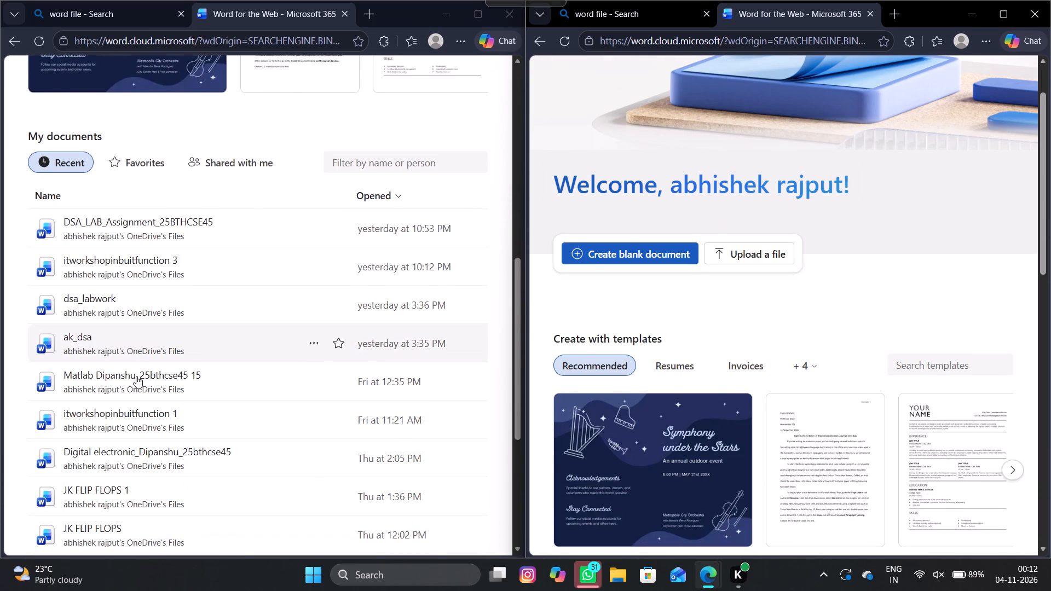
pyautogui.scroll(-1, 136, 376)
pyautogui.click(151, 363)
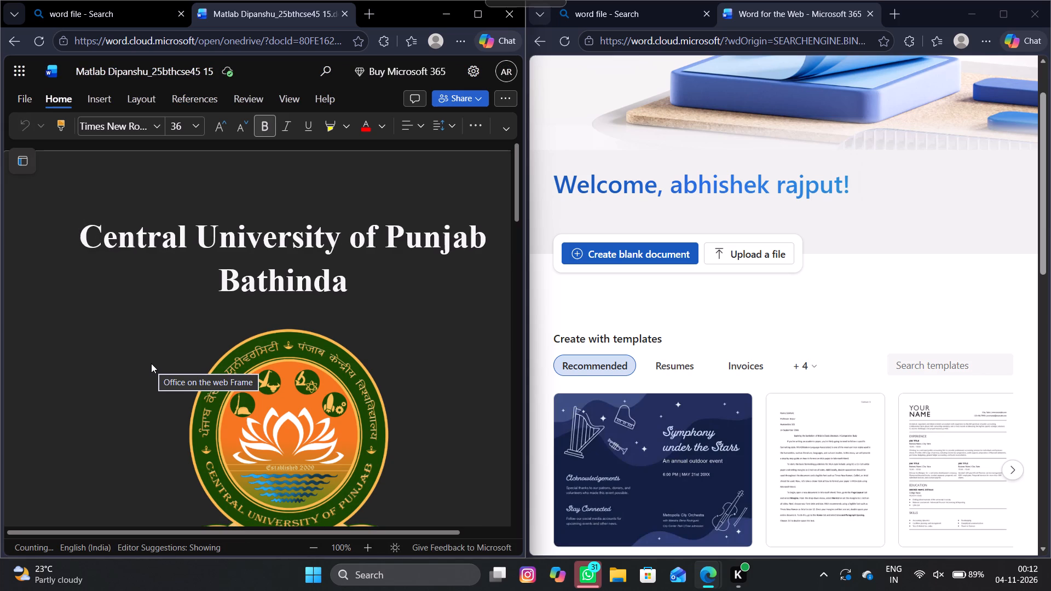
# Look through the Matlab document from its university cover page to the Introduction to MATLAB section.
pyautogui.scroll(-1, 190, 347)
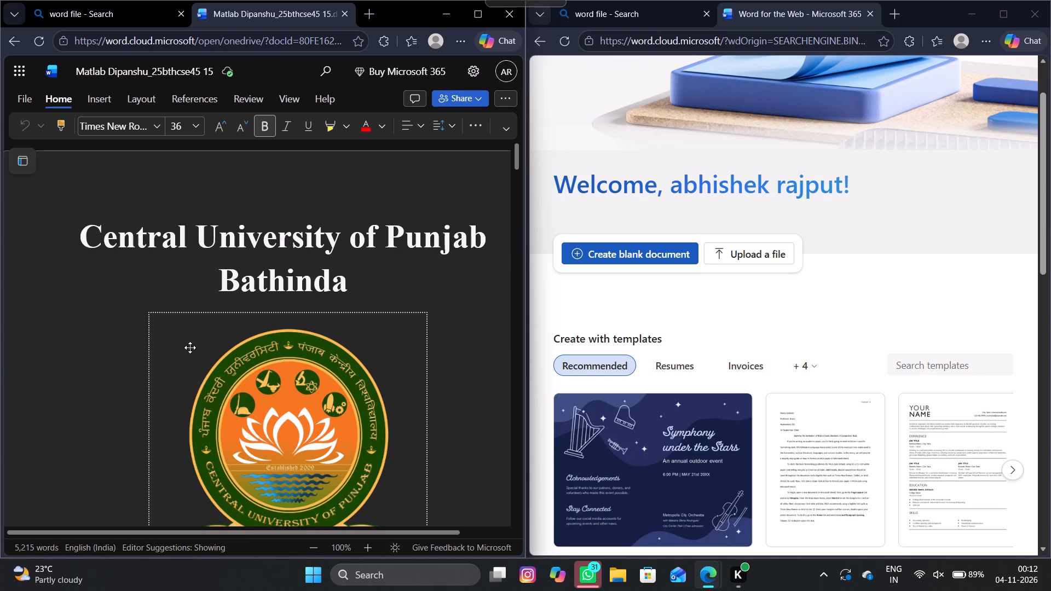
pyautogui.scroll(-2, 190, 347)
pyautogui.click(122, 335)
pyautogui.scroll(-2, 122, 335)
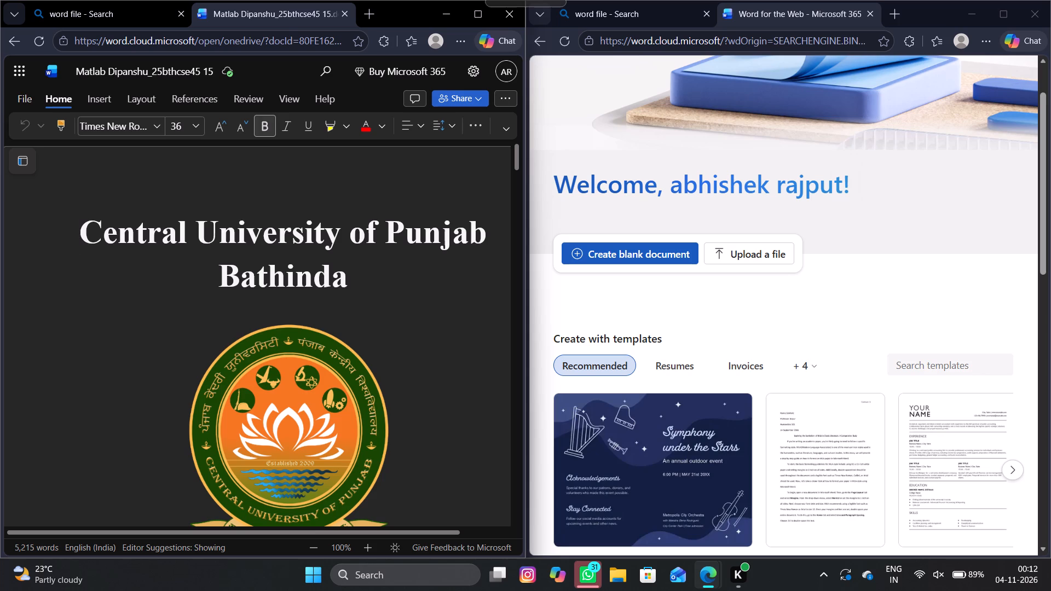
pyautogui.scroll(-4, 122, 335)
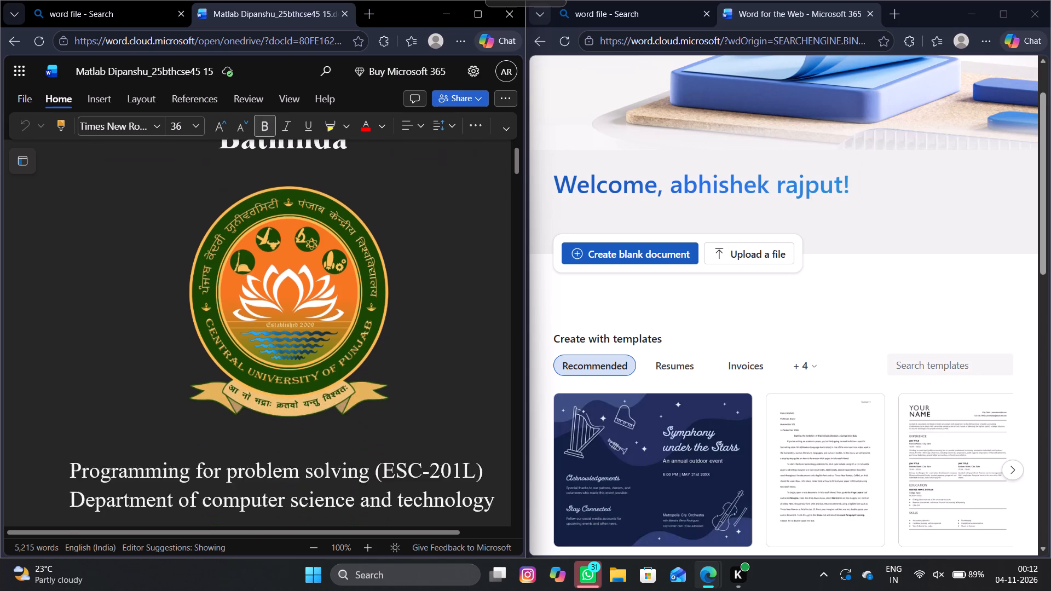
pyautogui.scroll(-3, 122, 335)
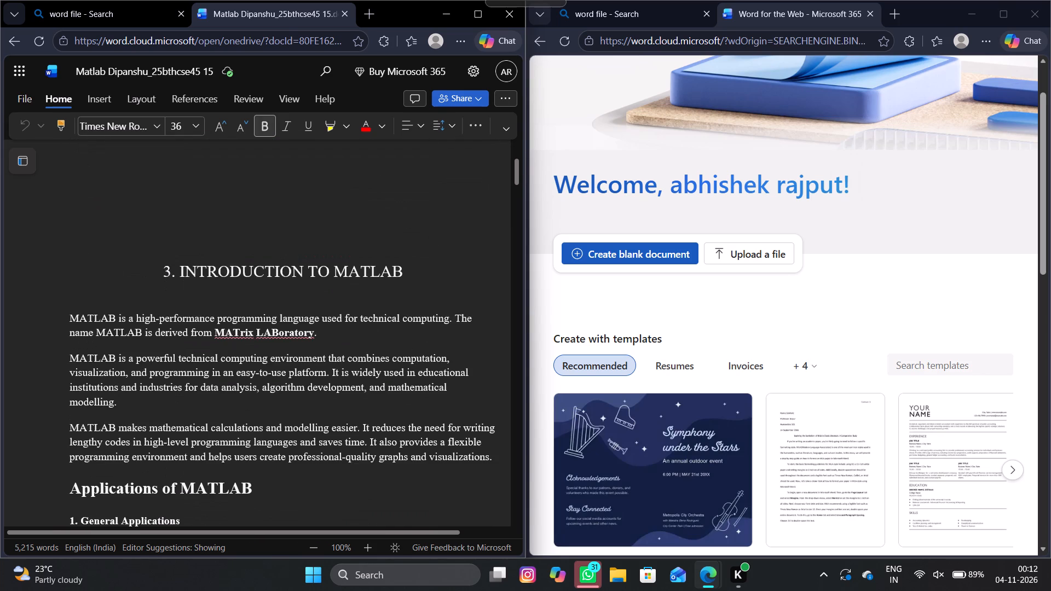
pyautogui.scroll(1, 122, 335)
pyautogui.scroll(-6, 122, 335)
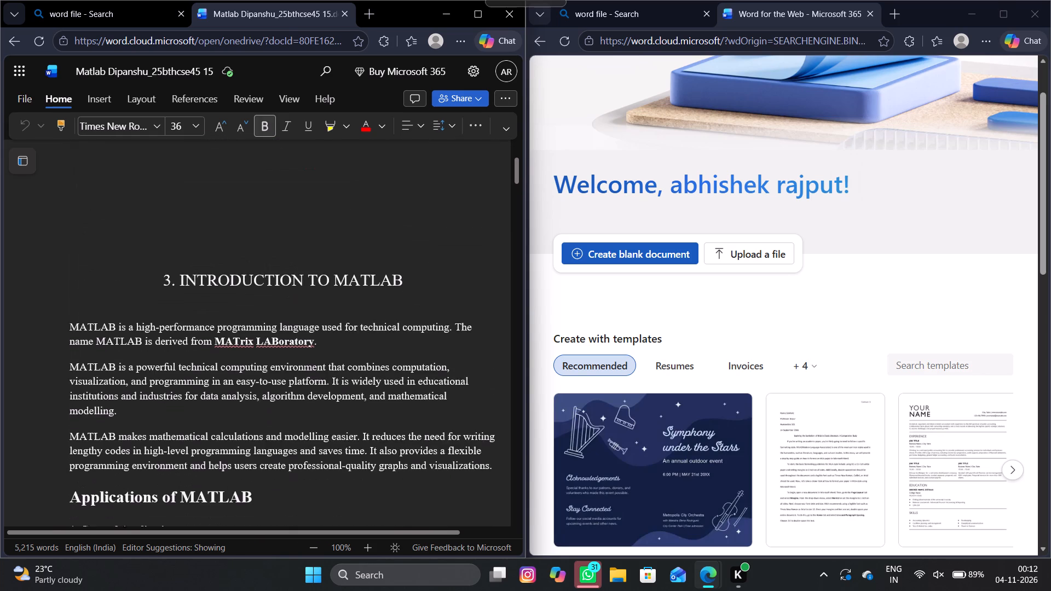
# In the other Word for the web window, open the recent document itworkshopinbuitfunction 3.
pyautogui.scroll(-4, 745, 392)
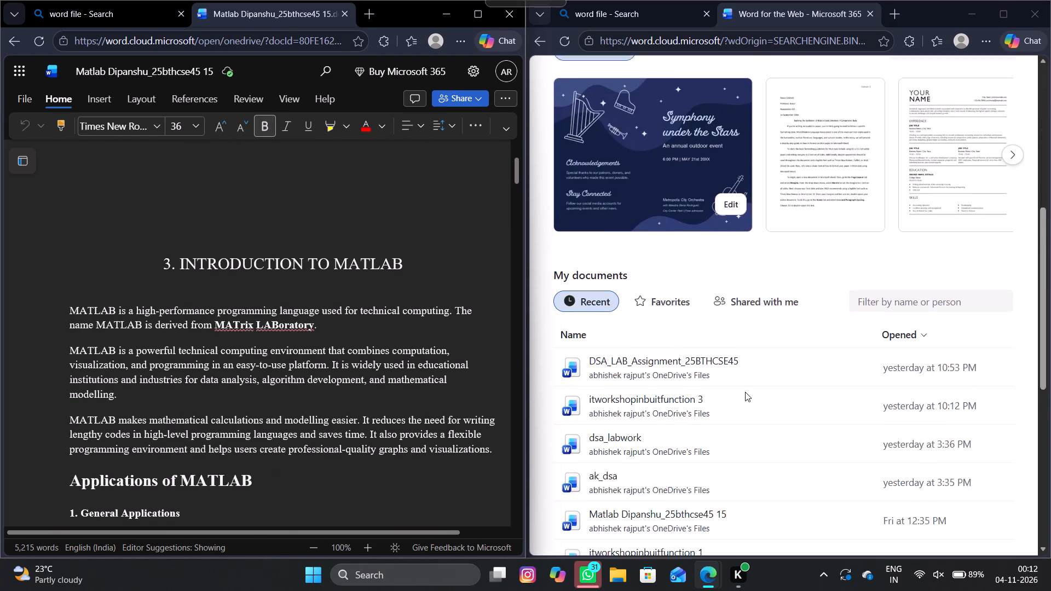
pyautogui.scroll(-1, 745, 392)
pyautogui.click(675, 317)
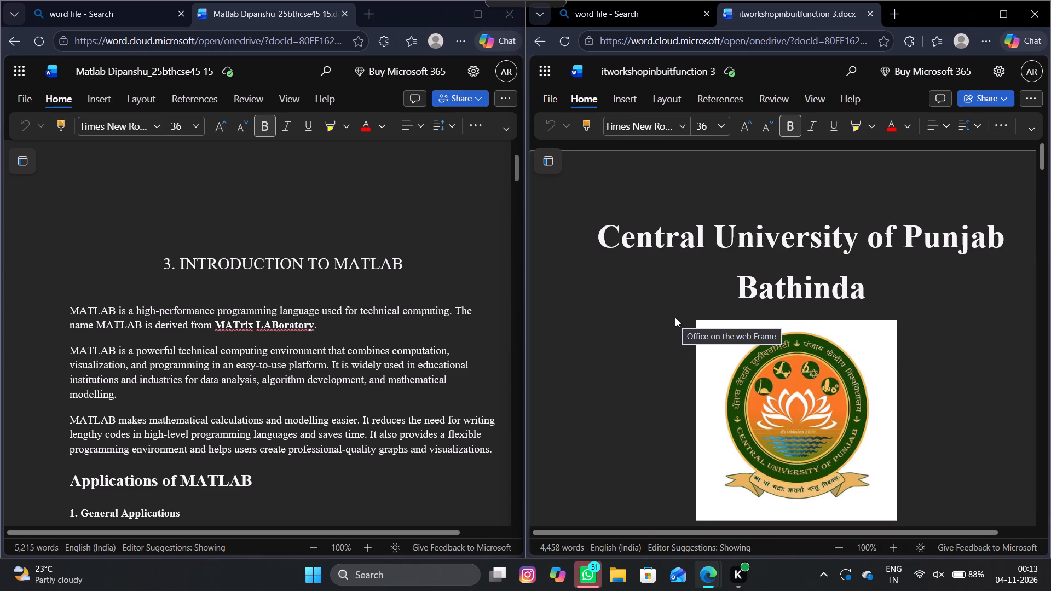
# Replace the name under "Submitted to:" on the Matlab document's cover page with the full titled name copied from the IT workshop document's cover.
pyautogui.scroll(-6, 892, 367)
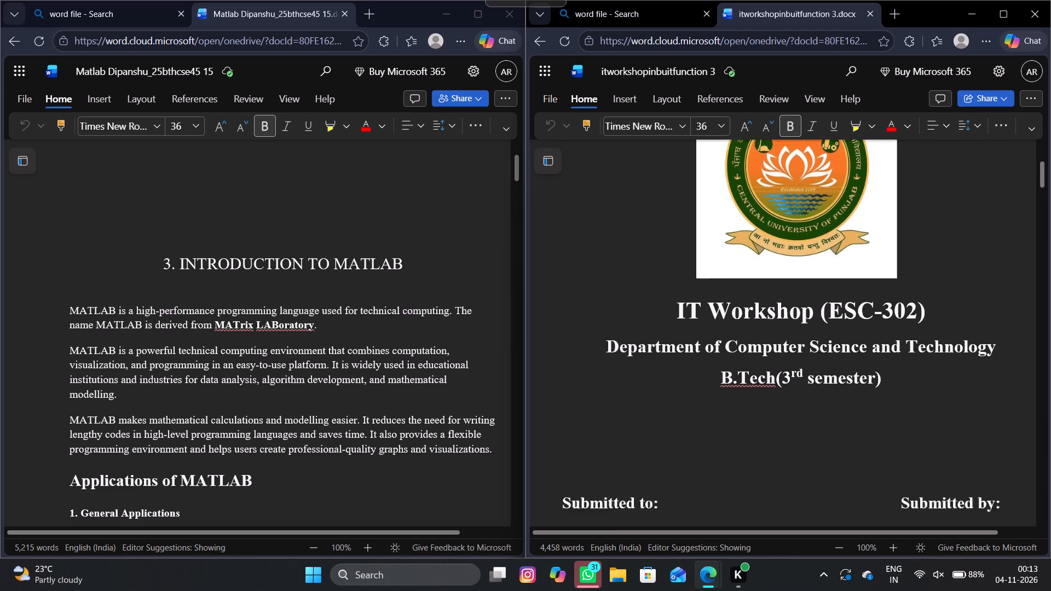
pyautogui.scroll(-2, 892, 367)
pyautogui.scroll(2, 303, 239)
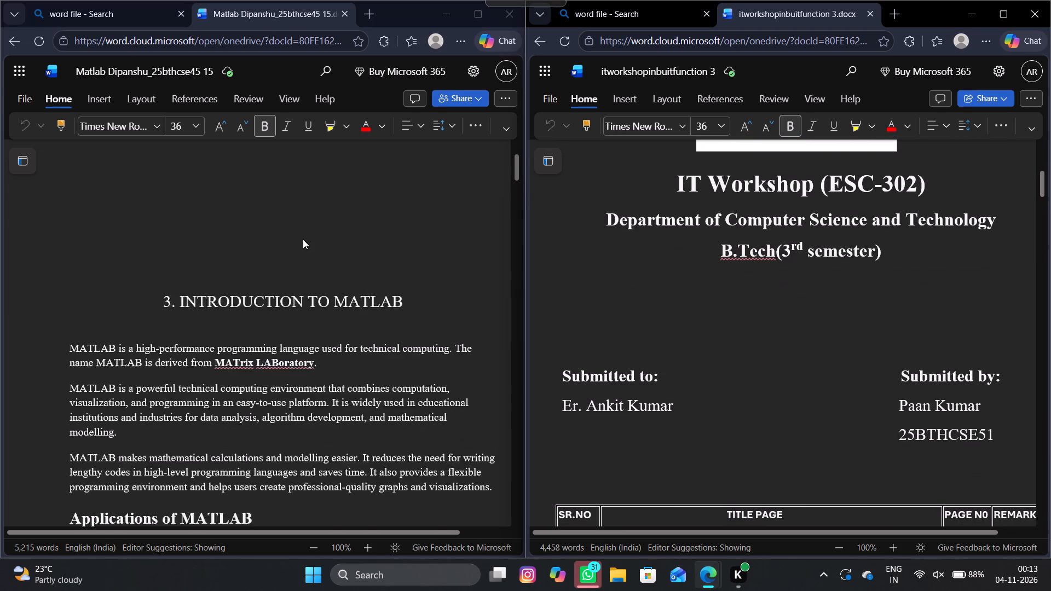
pyautogui.scroll(7, 303, 239)
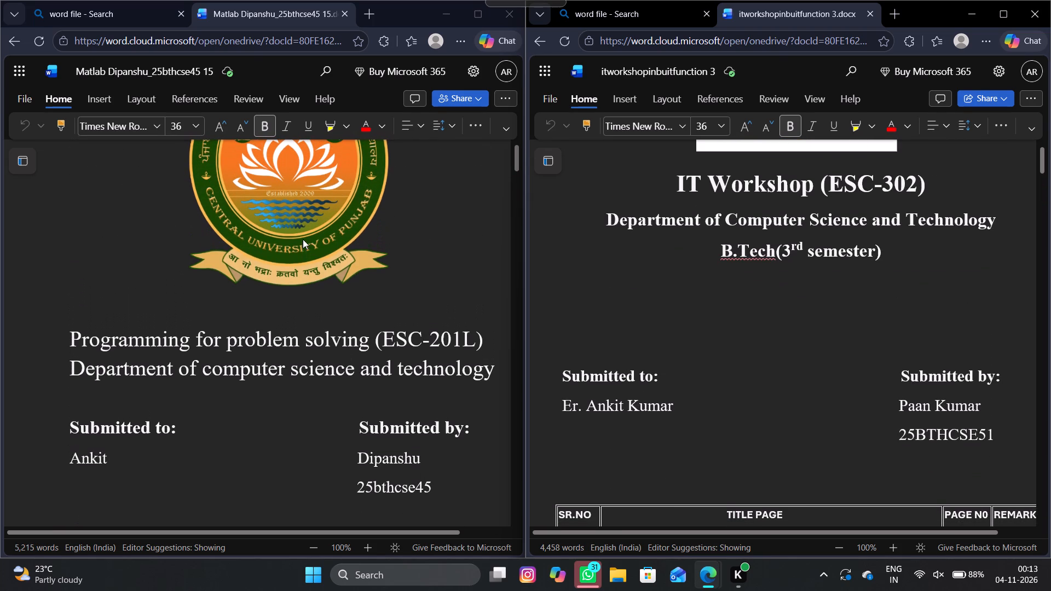
pyautogui.click(111, 462)
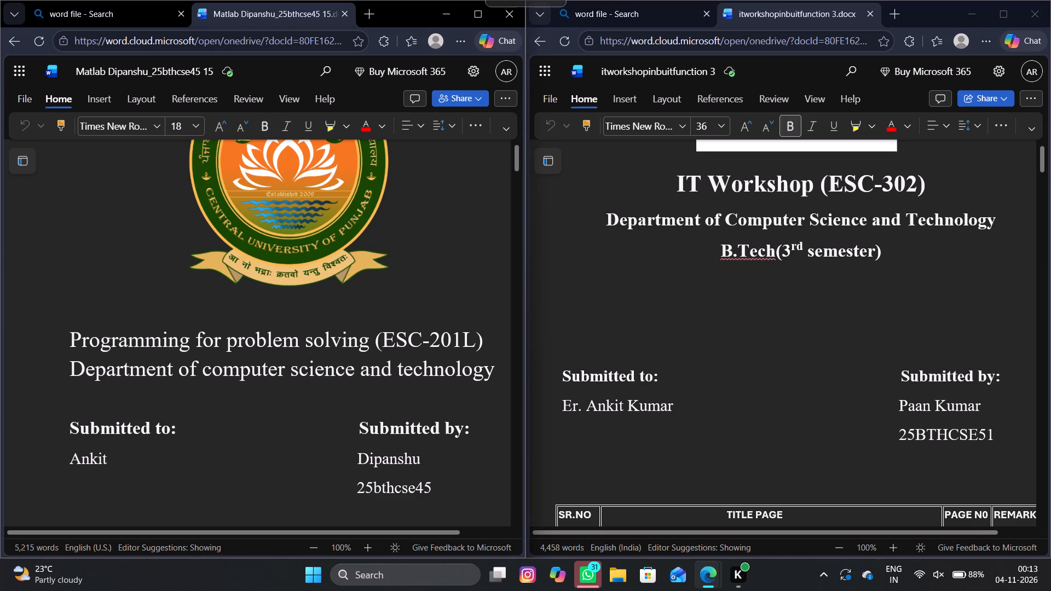
pyautogui.moveTo(675, 406); pyautogui.dragTo(552, 406)
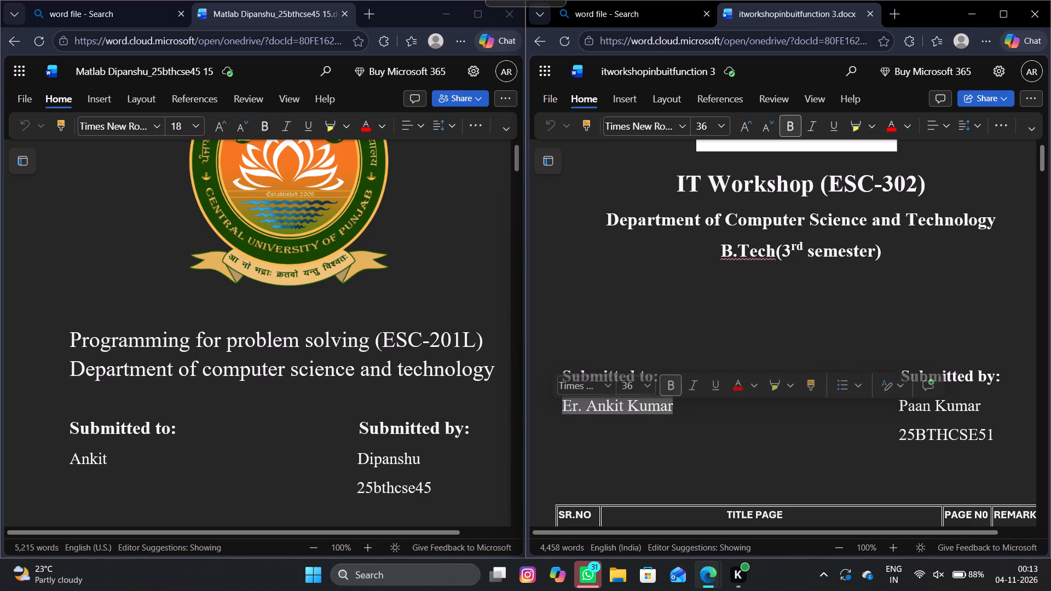
pyautogui.hotkey('ctrl', 'c')
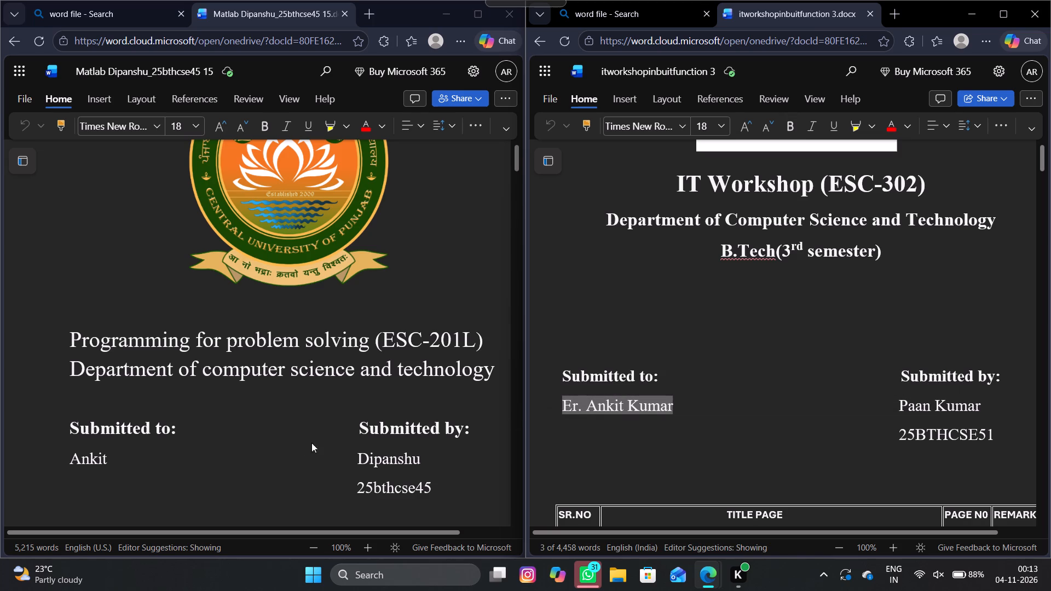
pyautogui.click(108, 461)
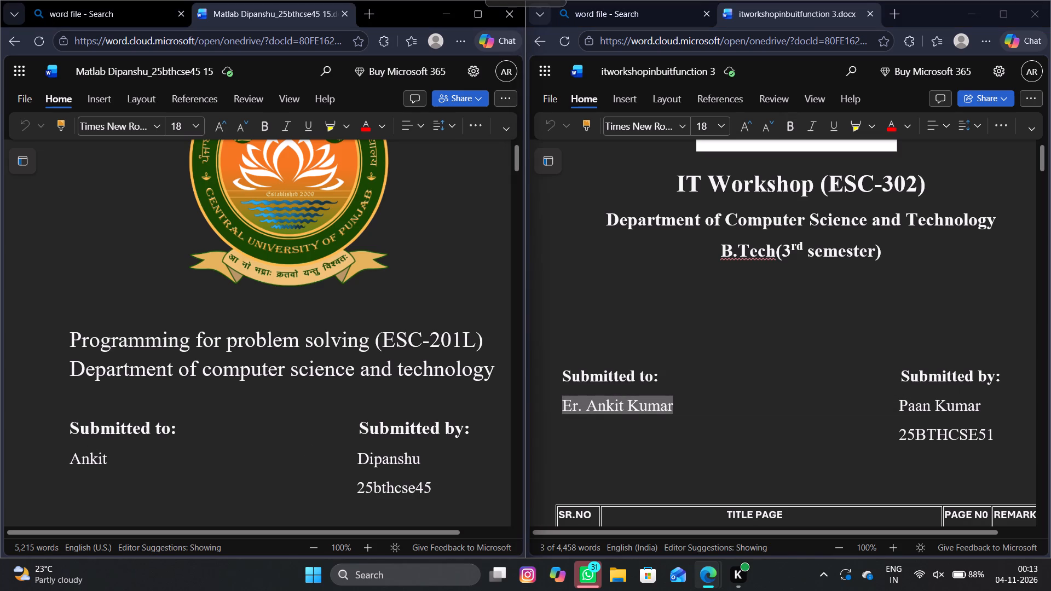
pyautogui.press('BackSpace')
pyautogui.press('BackSpace')
pyautogui.press('BackSpace')
pyautogui.press('BackSpace')
pyautogui.press('BackSpace')
pyautogui.hotkey('ctrl', 'v')
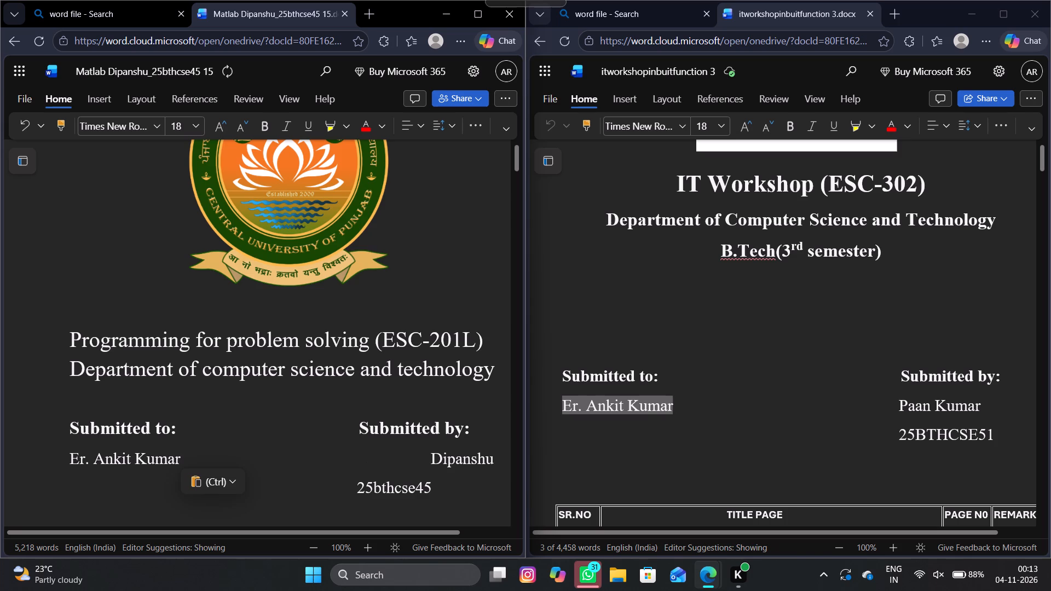
# Remove the extra spaces before the student's name on the Matlab cover page so it lines up under "Submitted by:".
pyautogui.click(427, 459)
pyautogui.press('BackSpace')
pyautogui.press('BackSpace')
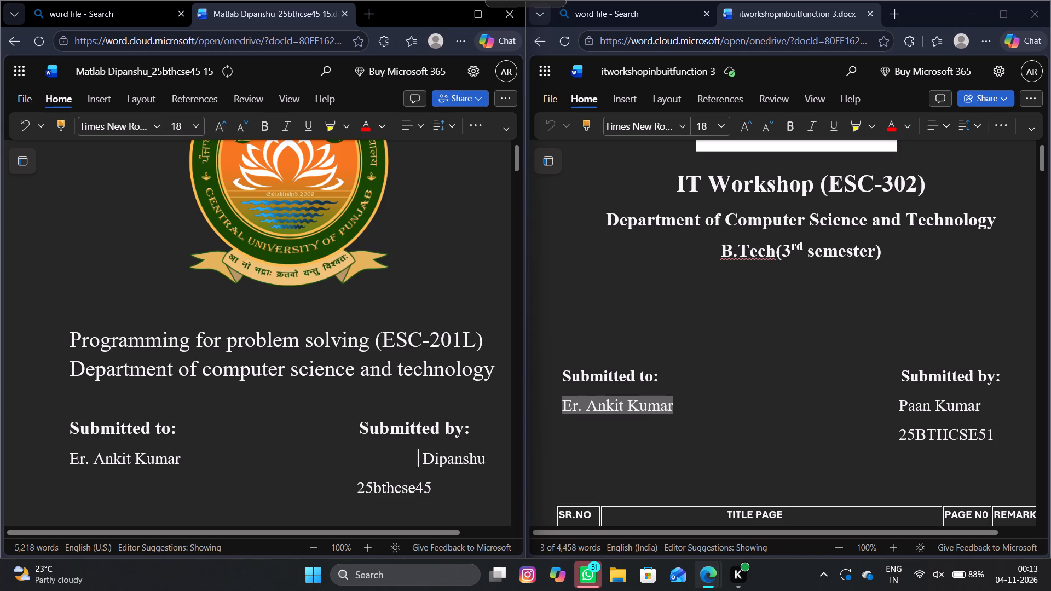
pyautogui.press('BackSpace')
pyautogui.press('BackSpace')
pyautogui.press('BackSpace')
pyautogui.press('BackSpace')
pyautogui.press('BackSpace')
pyautogui.press('BackSpace')
pyautogui.press('BackSpace')
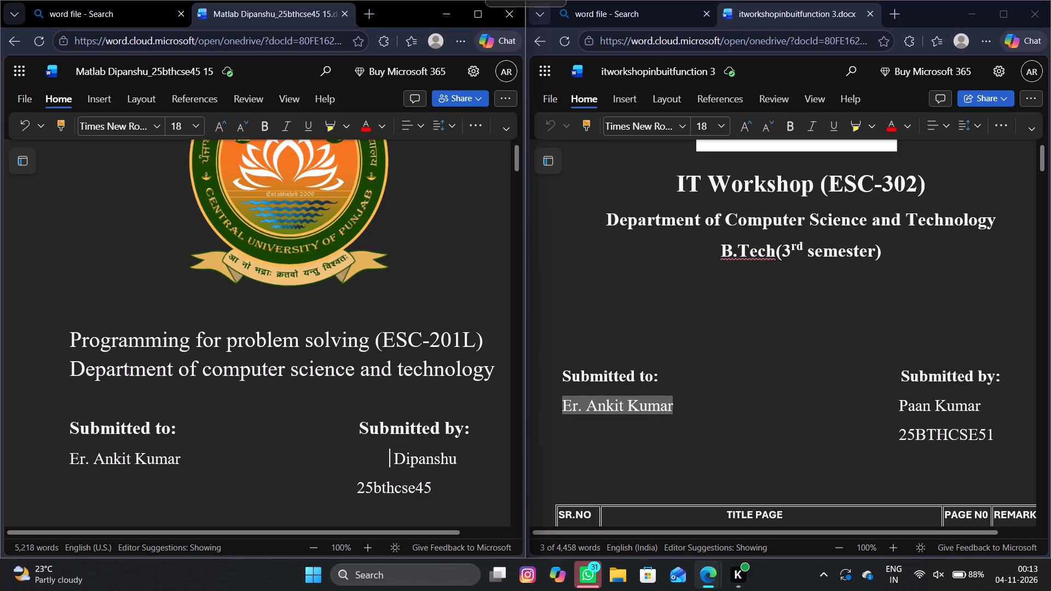
pyautogui.press('BackSpace')
pyautogui.press('BackSpace')
pyautogui.press('BackSpace')
pyautogui.press('BackSpace')
pyautogui.press('BackSpace')
pyautogui.press('BackSpace')
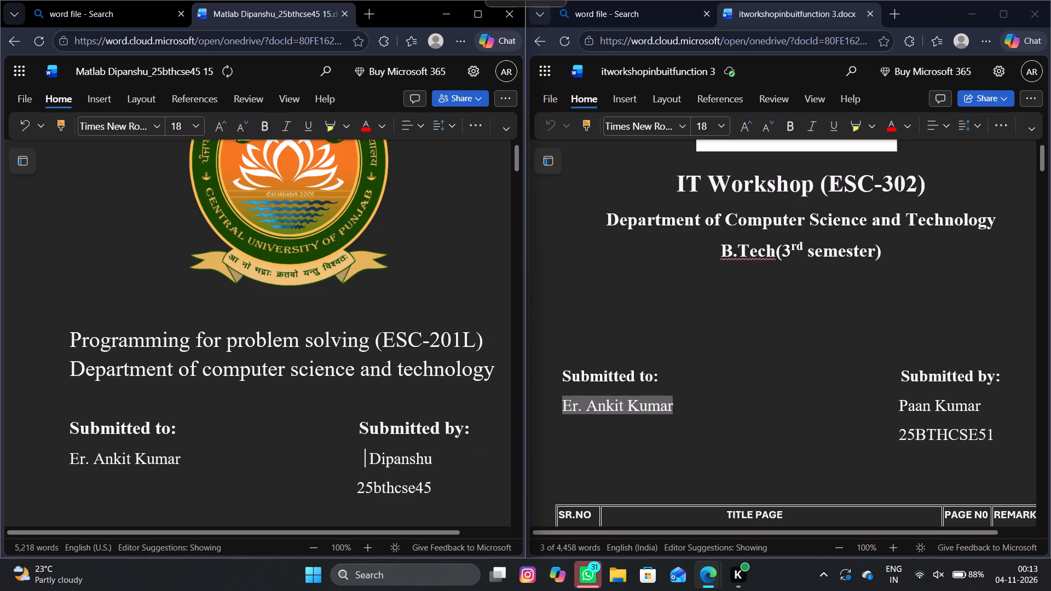
pyautogui.press('BackSpace')
pyautogui.press('BackSpace')
pyautogui.press('BackSpace')
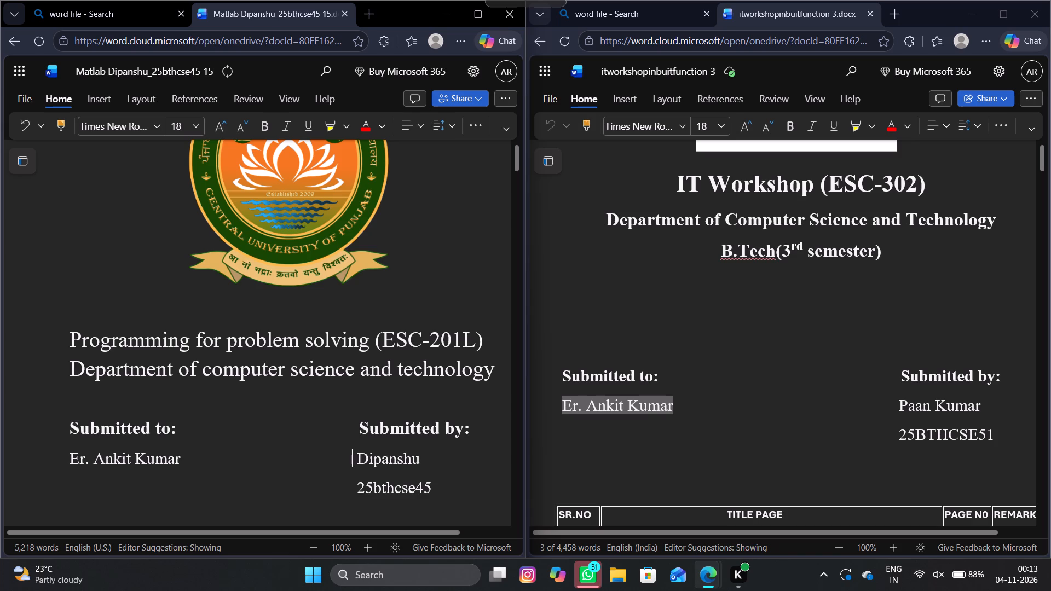
# Examine the contents table of the Matlab document against the one in the IT workshop document.
pyautogui.scroll(-4, 405, 457)
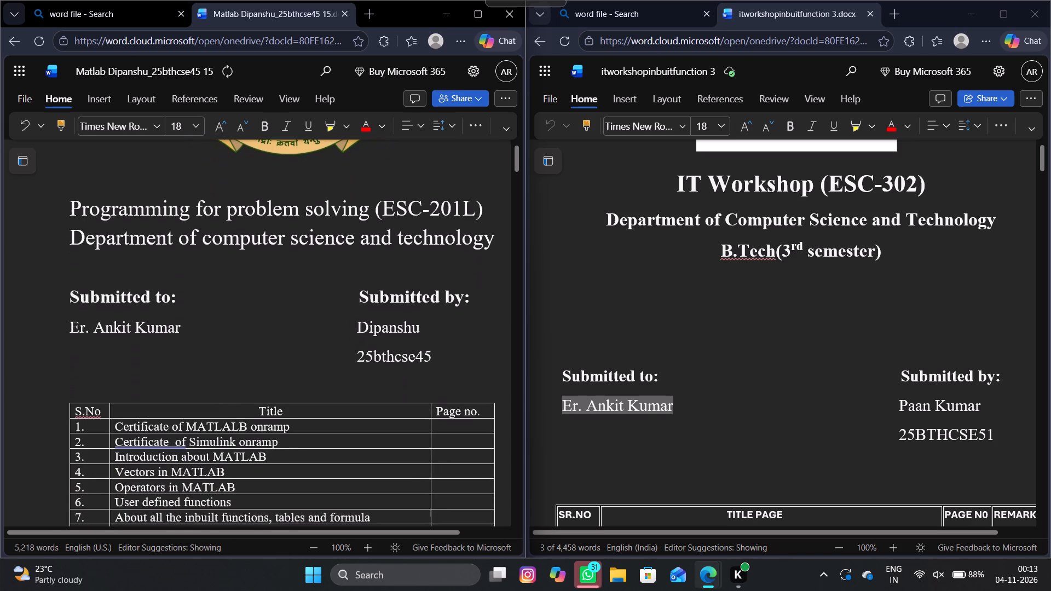
pyautogui.scroll(-1, 405, 457)
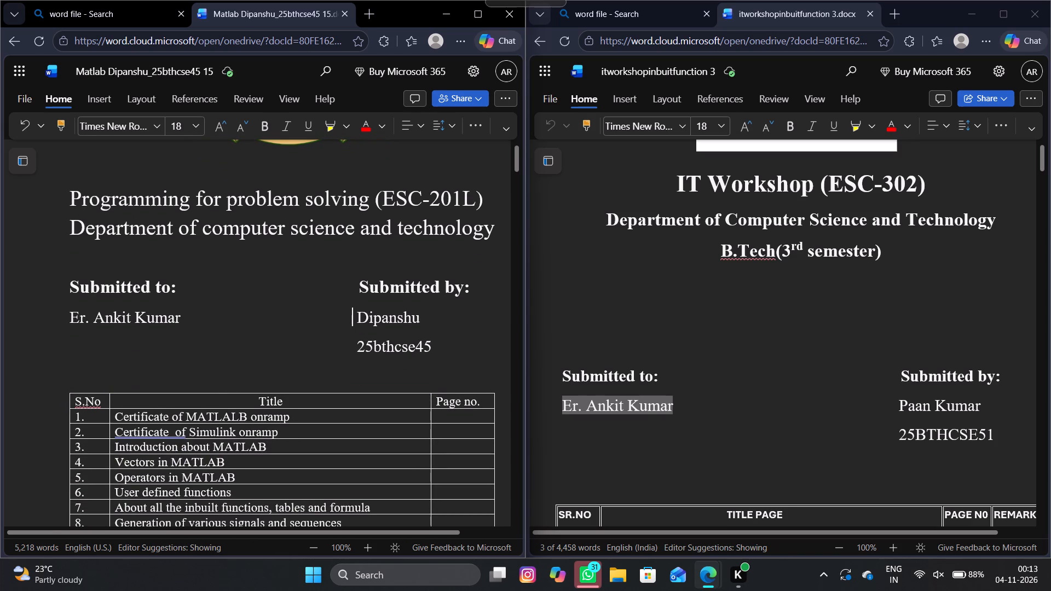
pyautogui.scroll(-1, 722, 380)
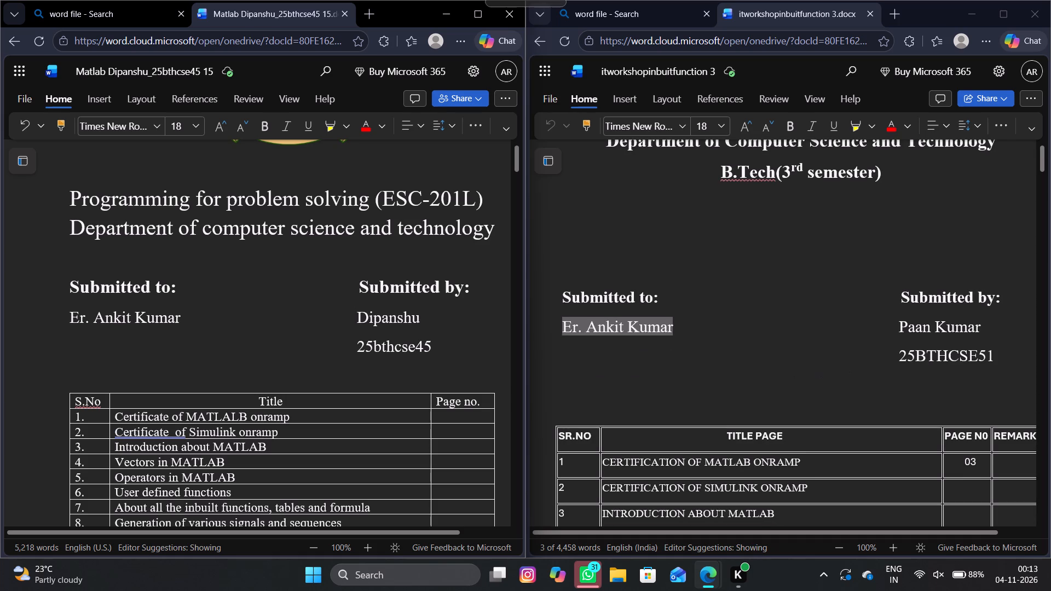
pyautogui.click(422, 298)
pyautogui.scroll(-4, 422, 298)
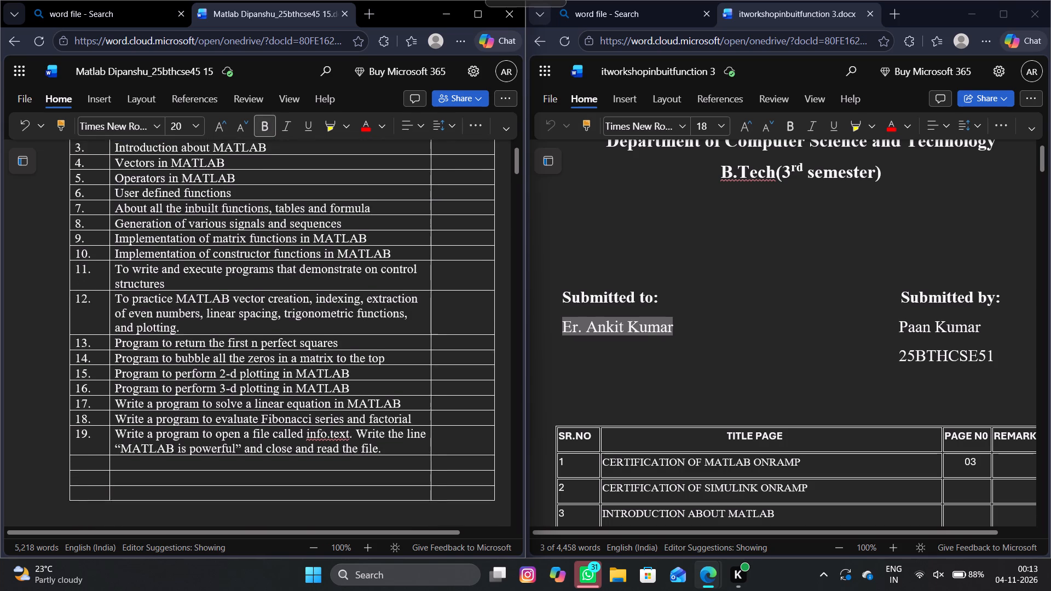
# Review the Matlab document's contents table and Introduction to MATLAB section alongside the itworkshopinbuitfunction 3 document.
pyautogui.scroll(-3, 422, 298)
pyautogui.scroll(1, 422, 298)
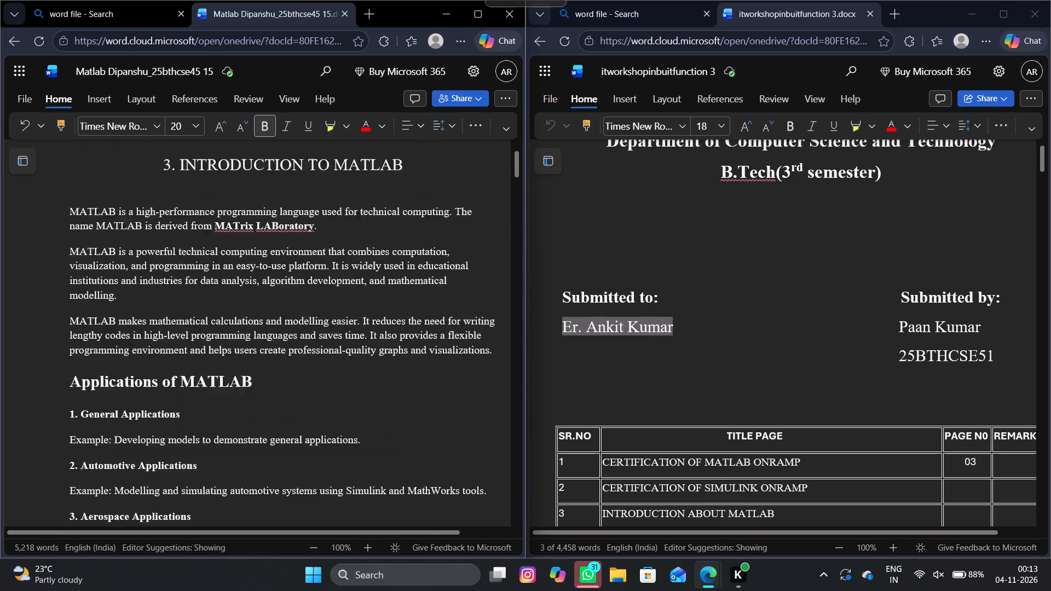
pyautogui.scroll(1, 422, 298)
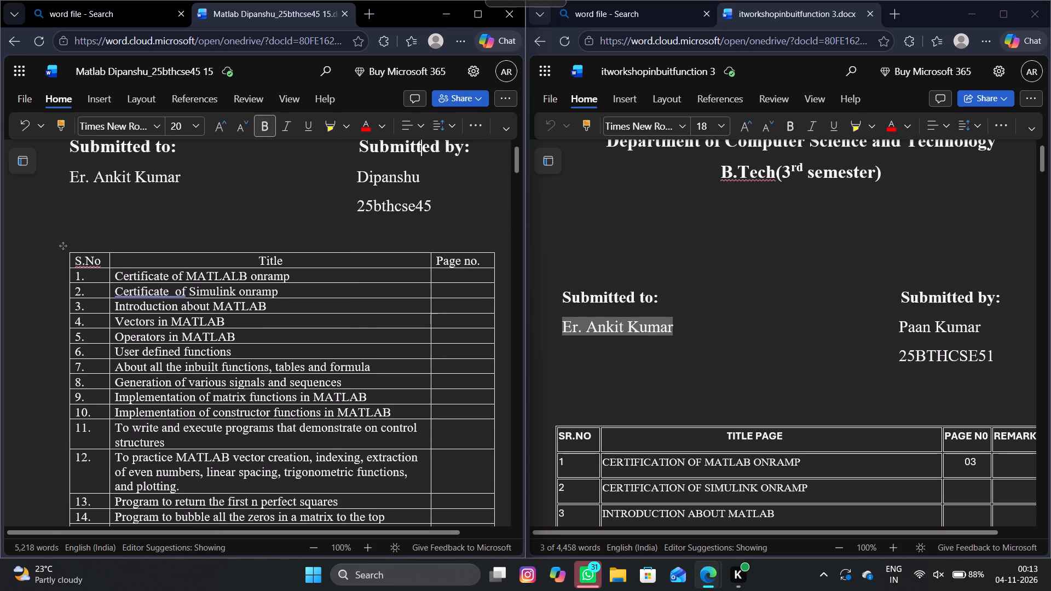
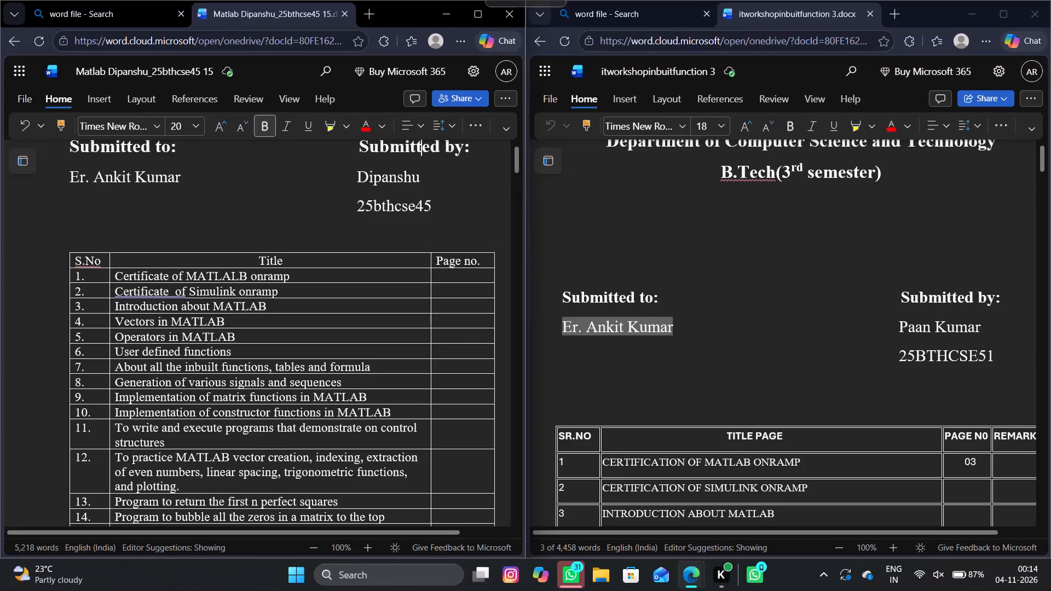
# Find the program titles that precede the MathWorks certificate in itworkshopinbuitfunction 3.
pyautogui.scroll(-10, 613, 404)
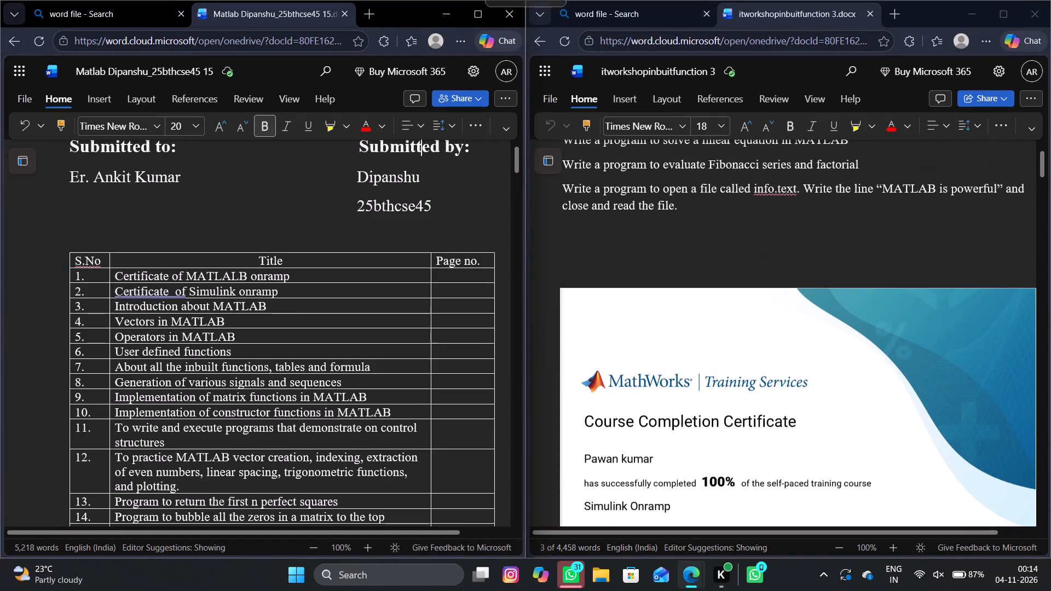
pyautogui.scroll(4, 613, 404)
pyautogui.scroll(-3, 309, 320)
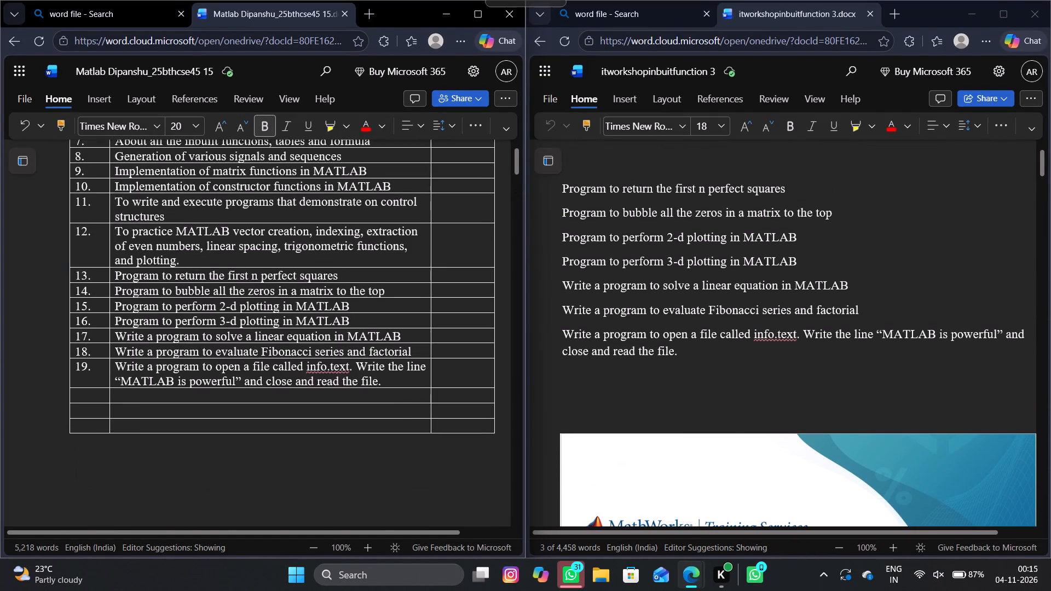
# Look through the Matlab report from the end of its contents table to the 3-D mesh and contour plot programs.
pyautogui.scroll(-13, 309, 320)
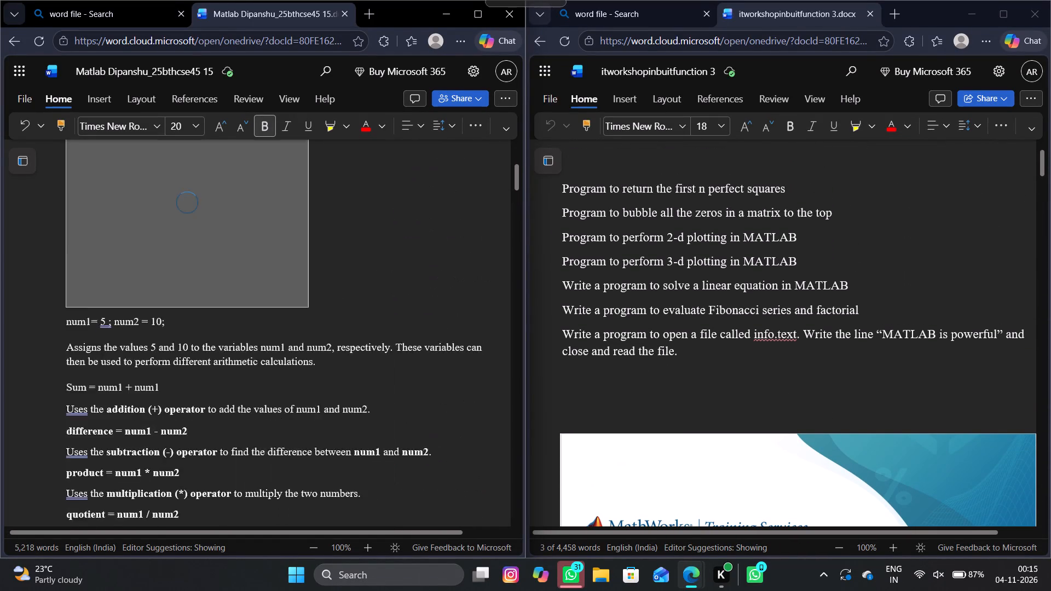
pyautogui.scroll(-20, 309, 320)
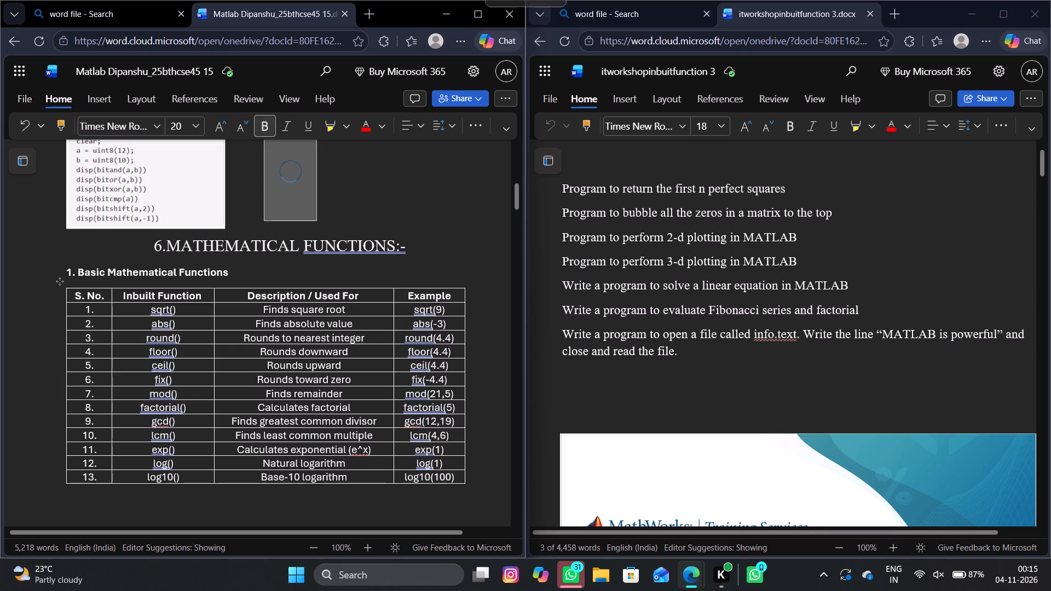
pyautogui.scroll(-16, 309, 320)
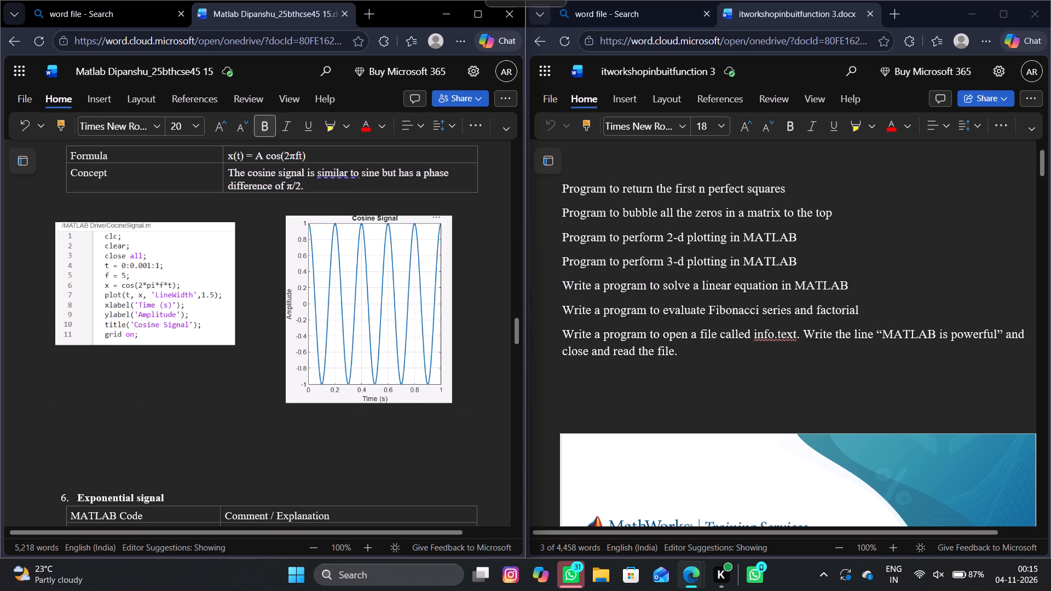
pyautogui.scroll(-19, 309, 320)
pyautogui.scroll(-11, 309, 320)
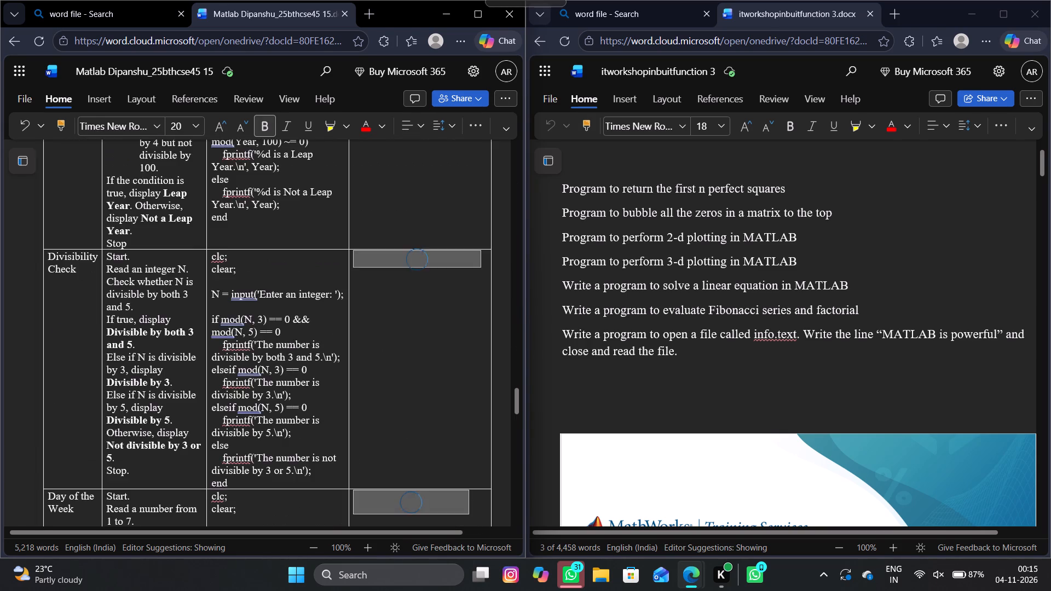
pyautogui.scroll(-1, 309, 320)
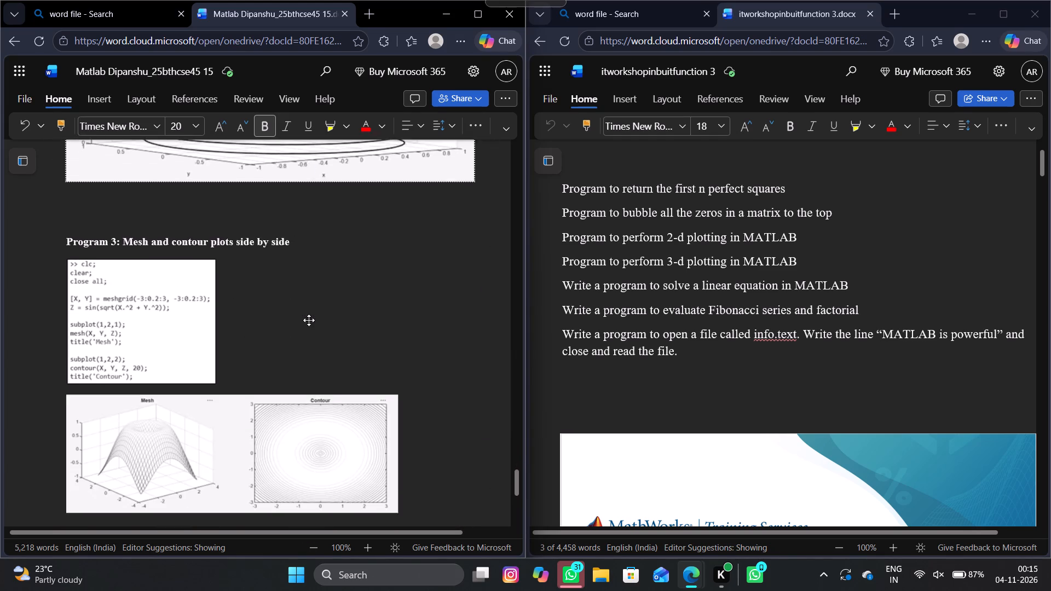
pyautogui.scroll(-1, 309, 320)
# Go back to EXPERIMENT 13 in the Matlab report and select its two-line title about displaying the first N perfect squares.
pyautogui.scroll(11, 309, 320)
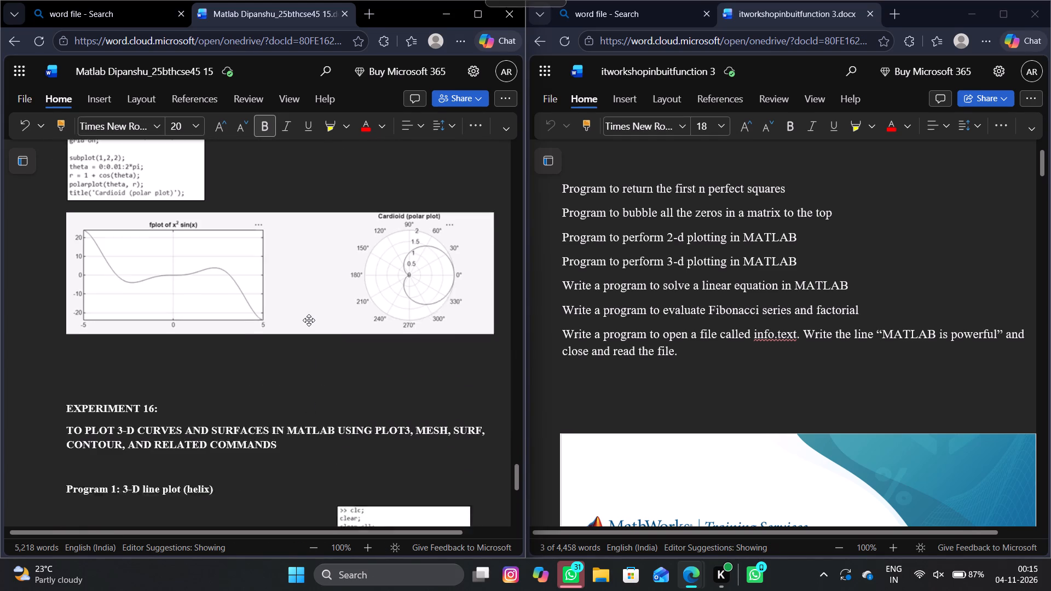
pyautogui.scroll(5, 309, 320)
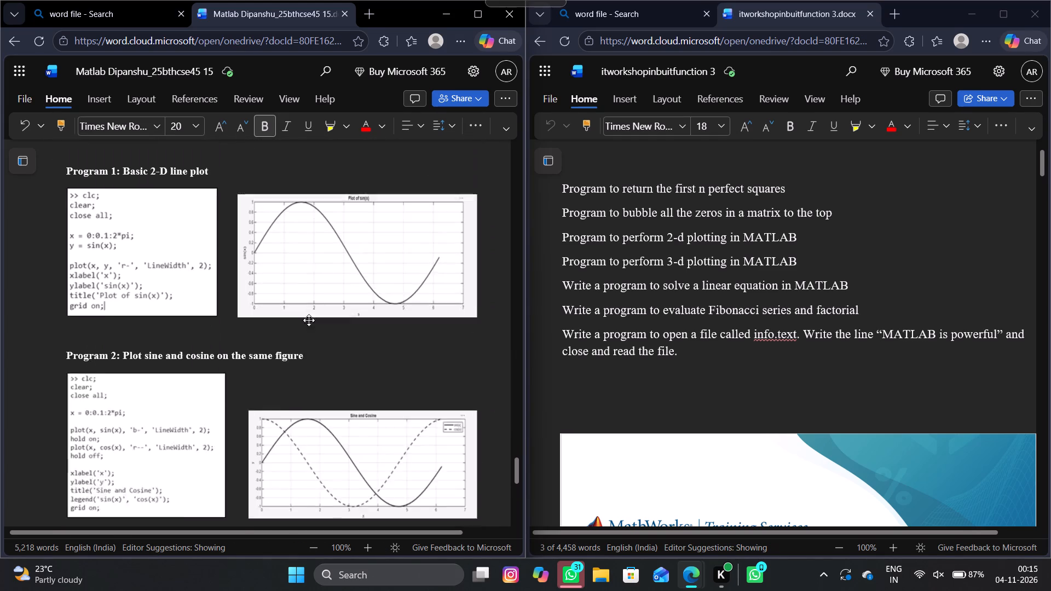
pyautogui.scroll(7, 309, 320)
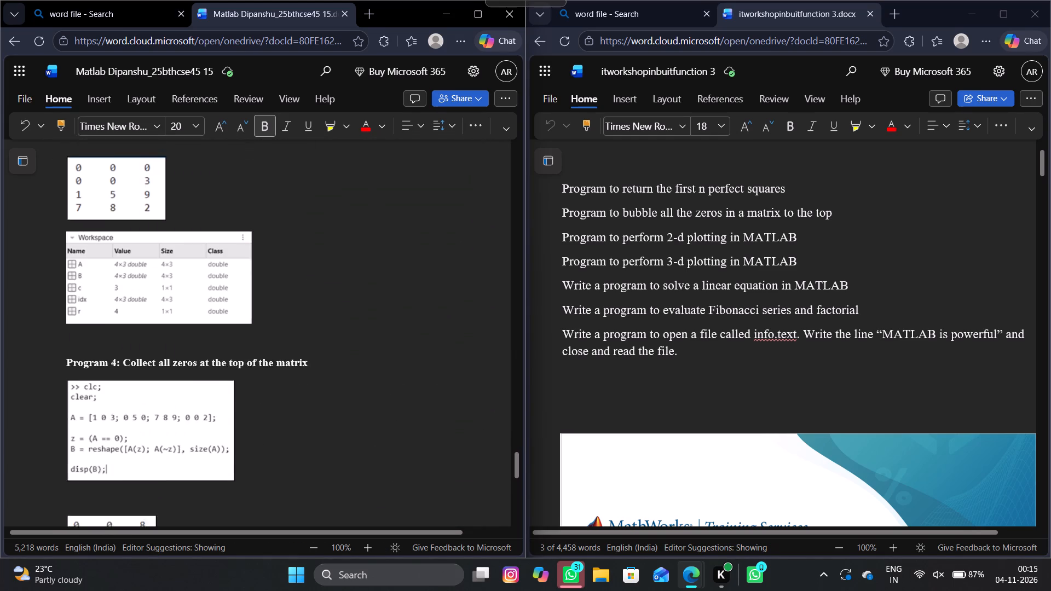
pyautogui.scroll(9, 309, 320)
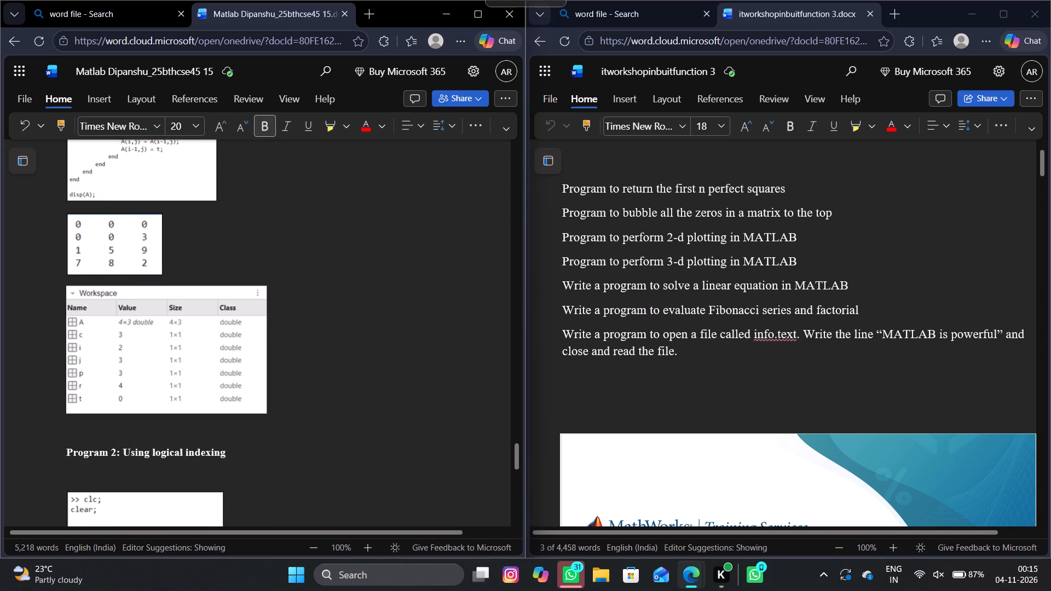
pyautogui.scroll(6, 309, 320)
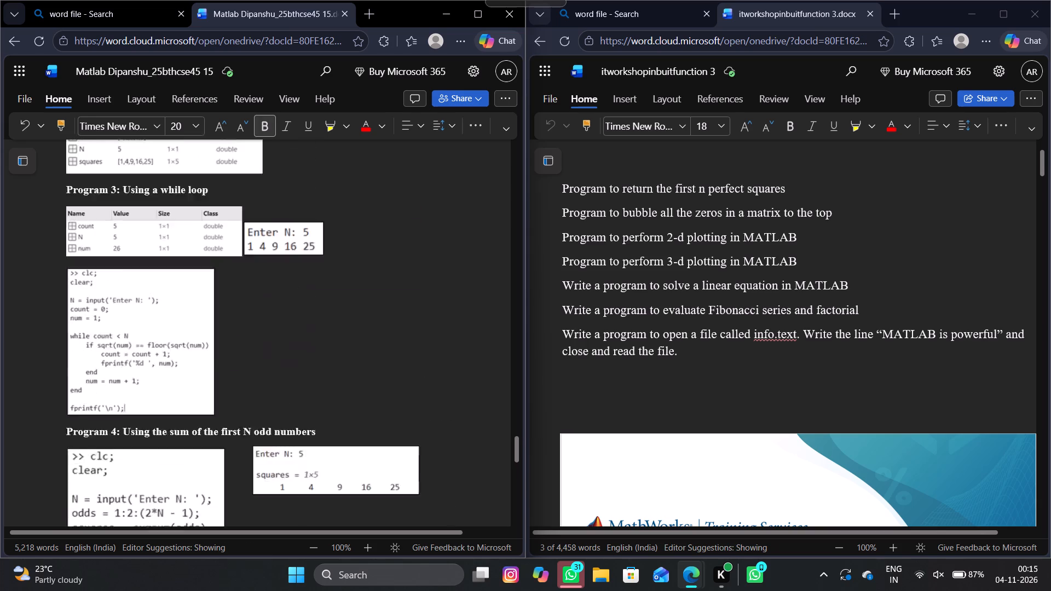
pyautogui.scroll(1, 309, 320)
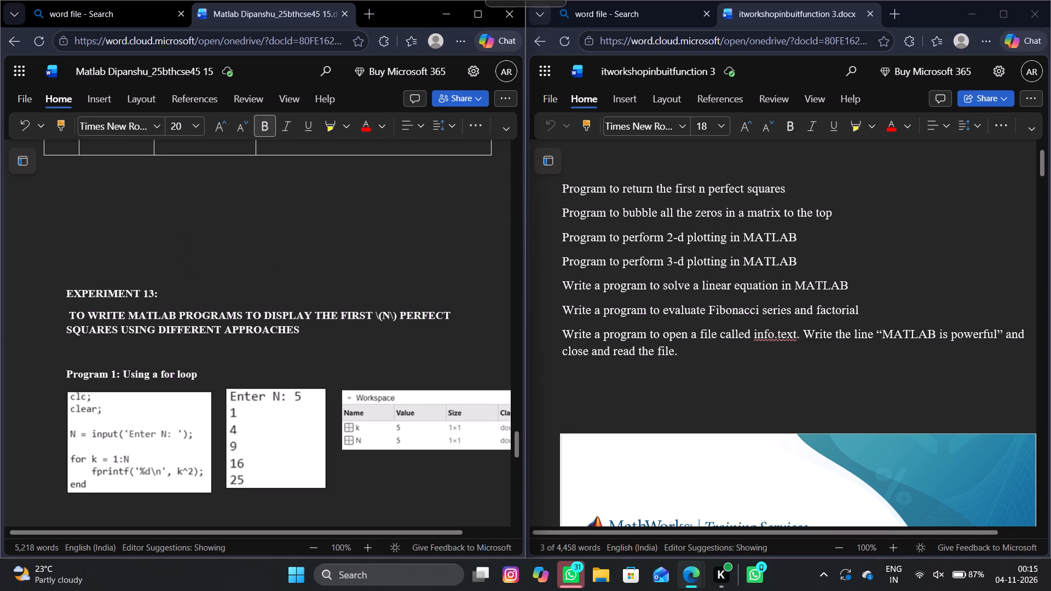
pyautogui.scroll(1, 309, 320)
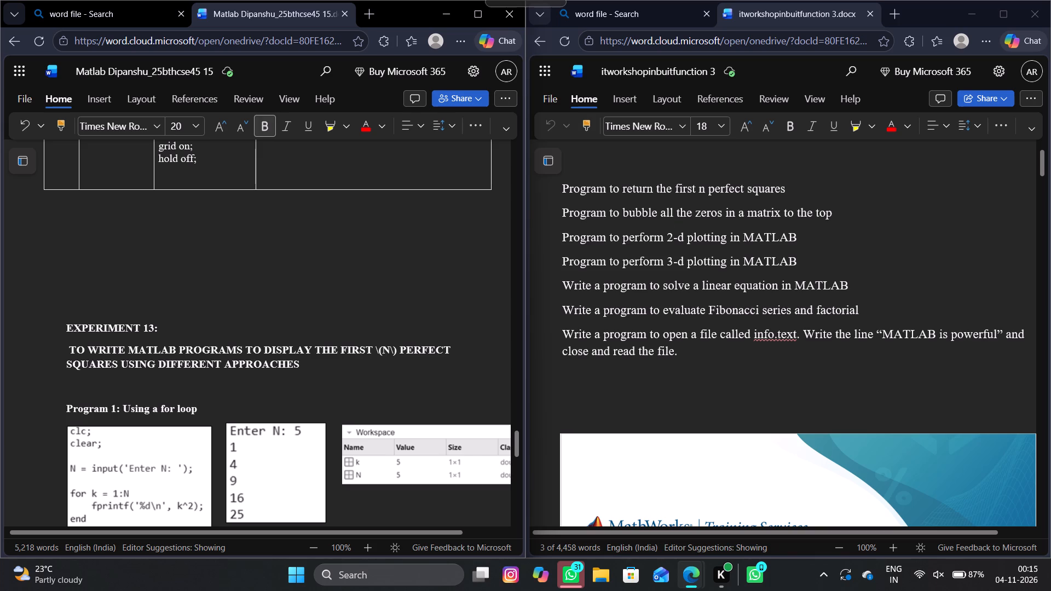
pyautogui.moveTo(302, 368); pyautogui.dragTo(244, 350)
pyautogui.moveTo(244, 350); pyautogui.dragTo(73, 353)
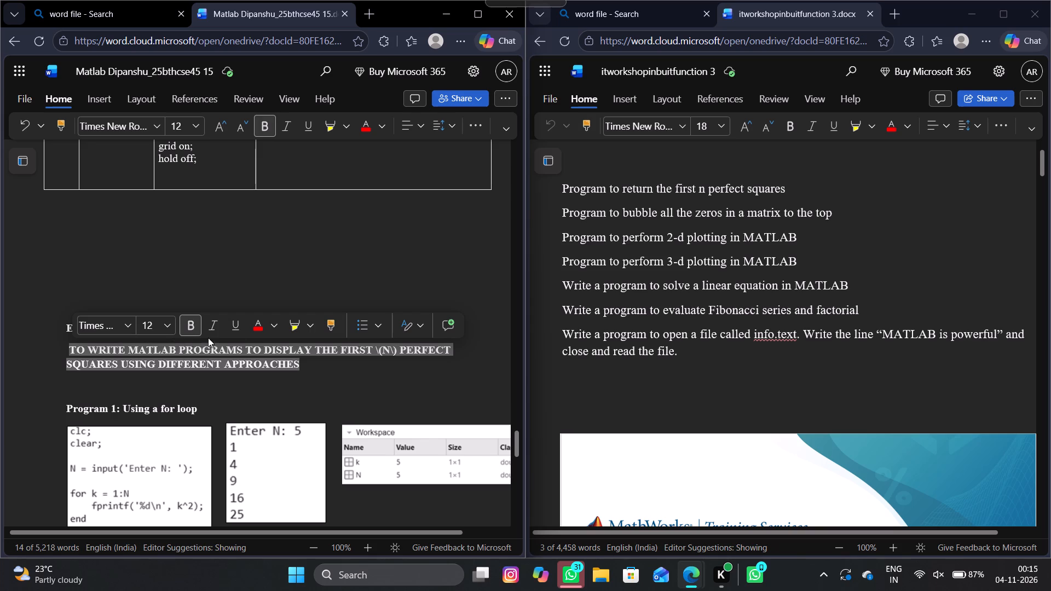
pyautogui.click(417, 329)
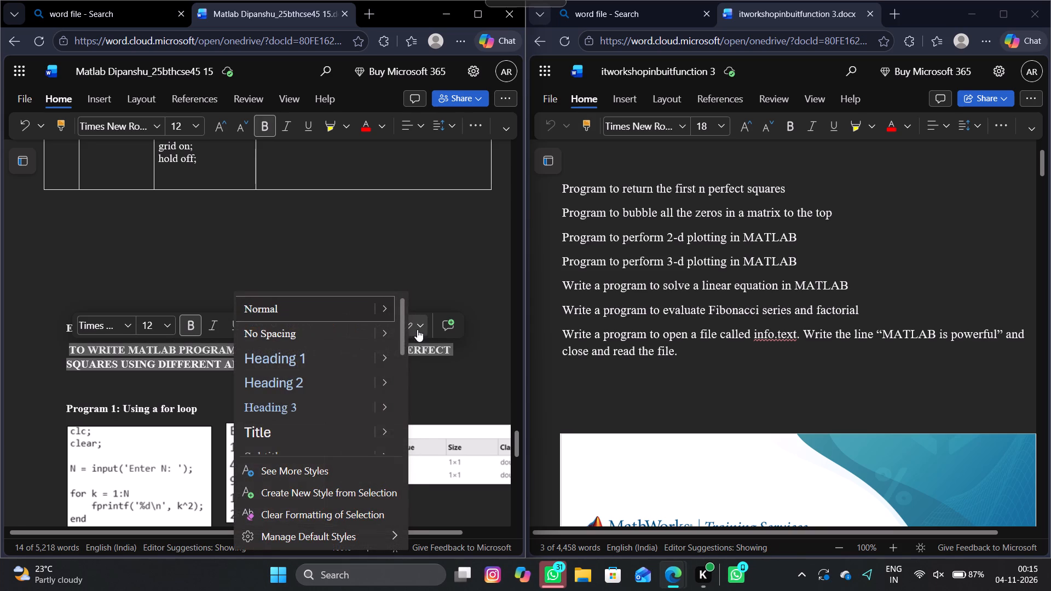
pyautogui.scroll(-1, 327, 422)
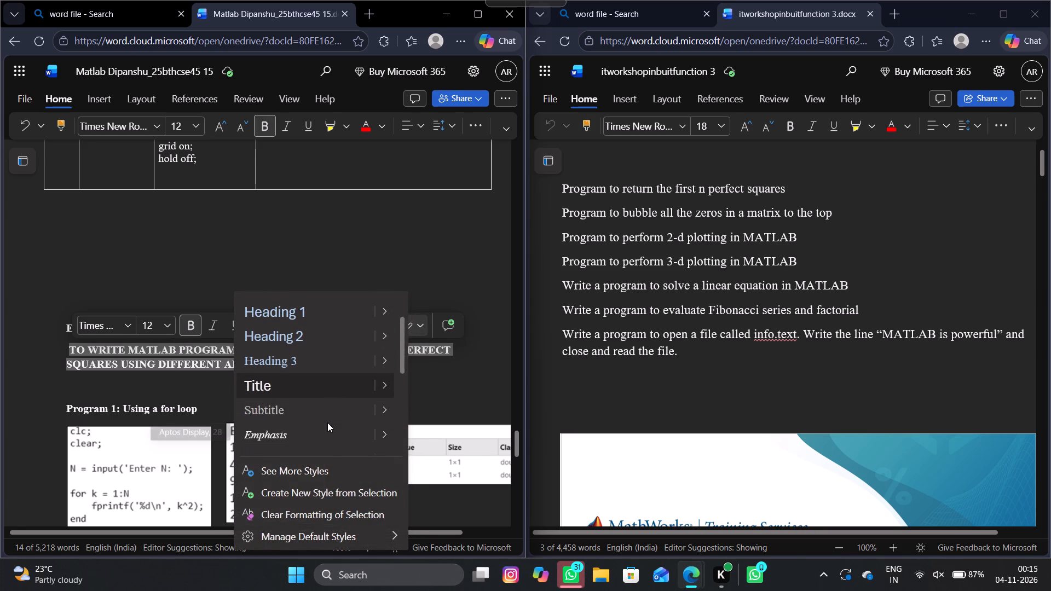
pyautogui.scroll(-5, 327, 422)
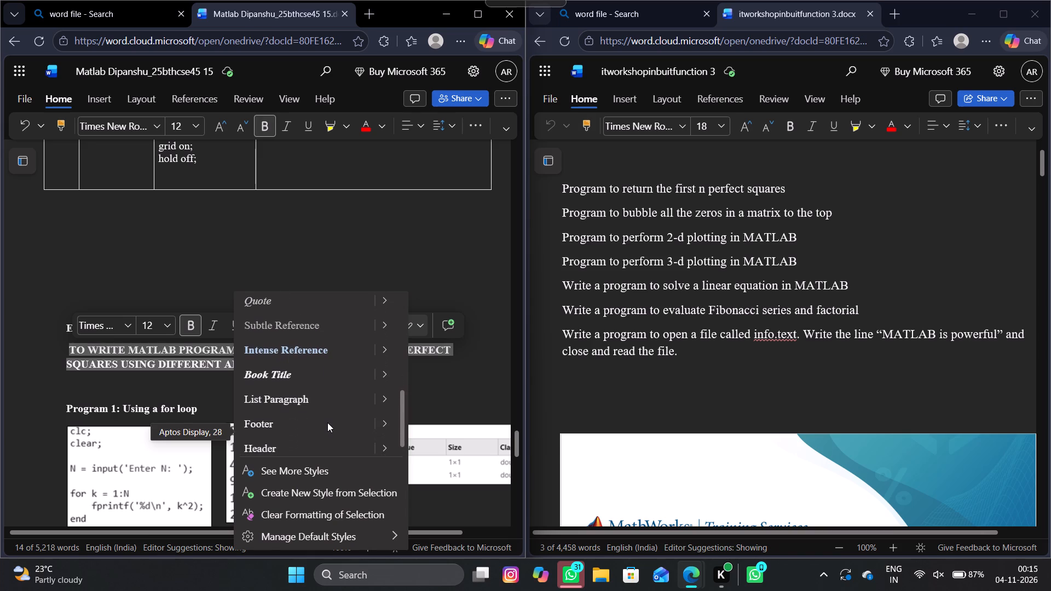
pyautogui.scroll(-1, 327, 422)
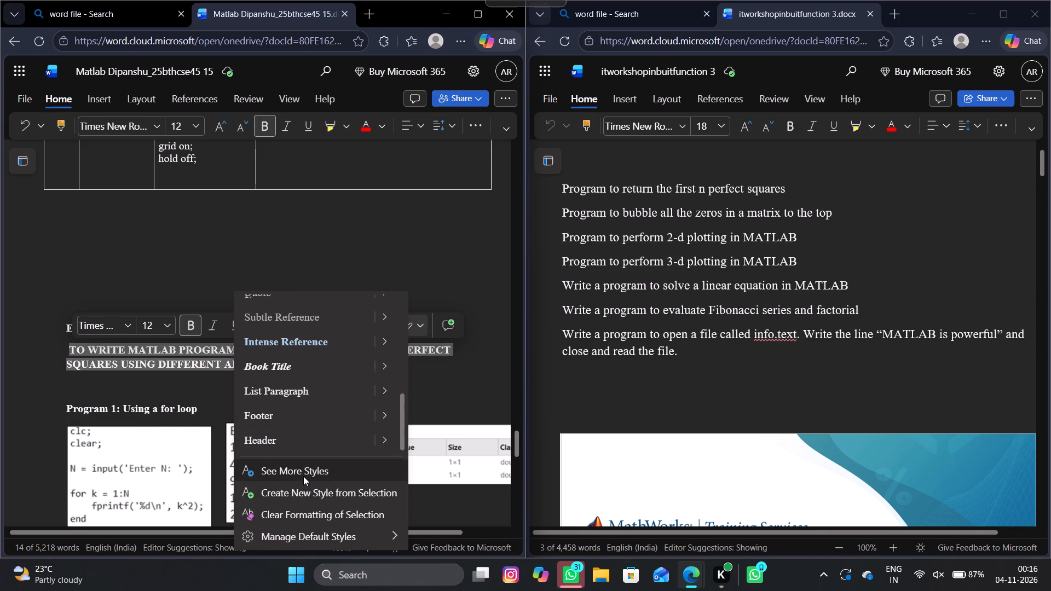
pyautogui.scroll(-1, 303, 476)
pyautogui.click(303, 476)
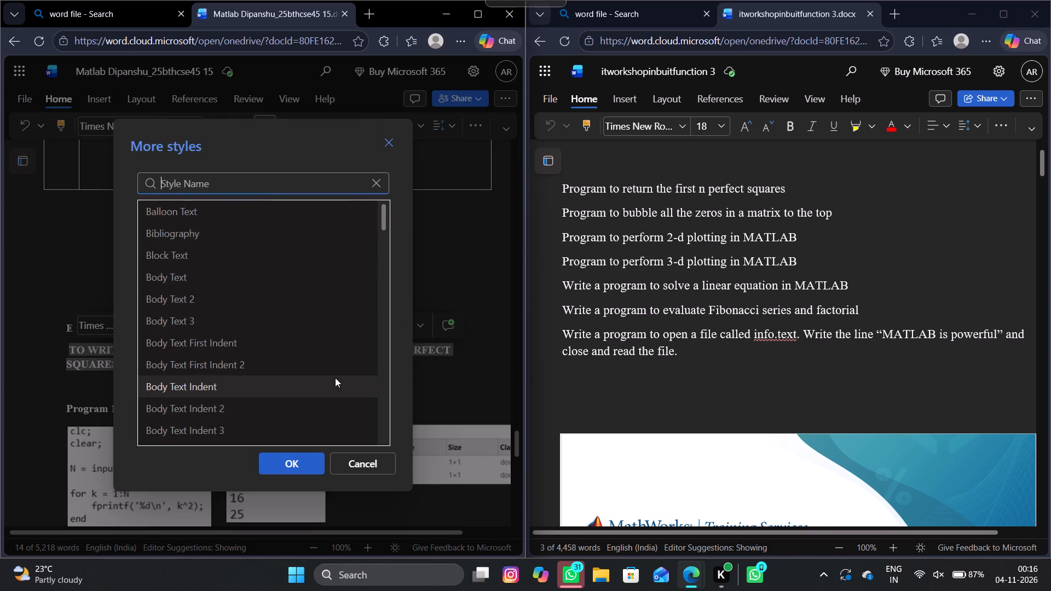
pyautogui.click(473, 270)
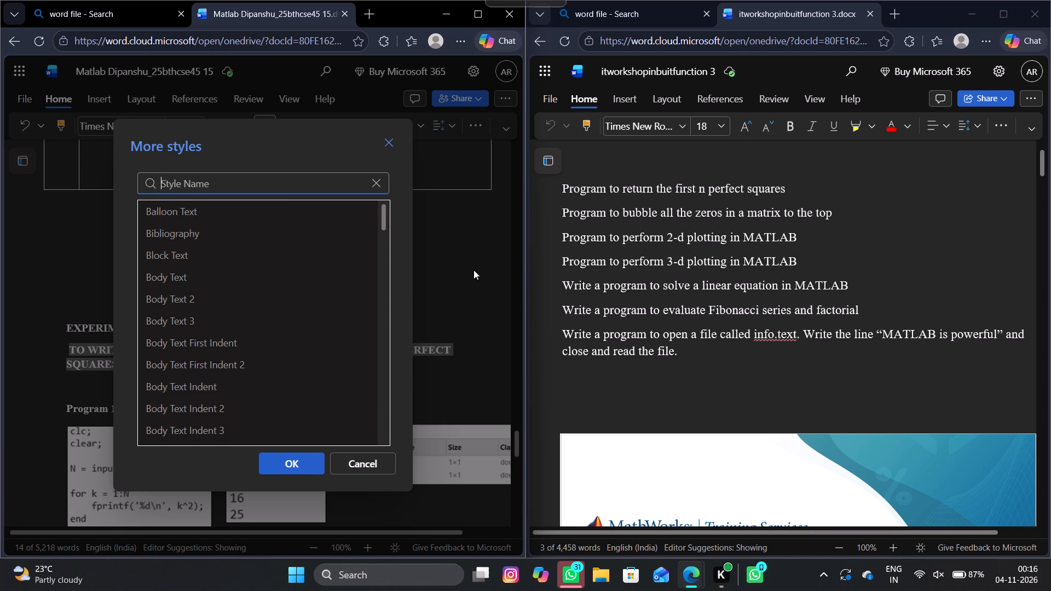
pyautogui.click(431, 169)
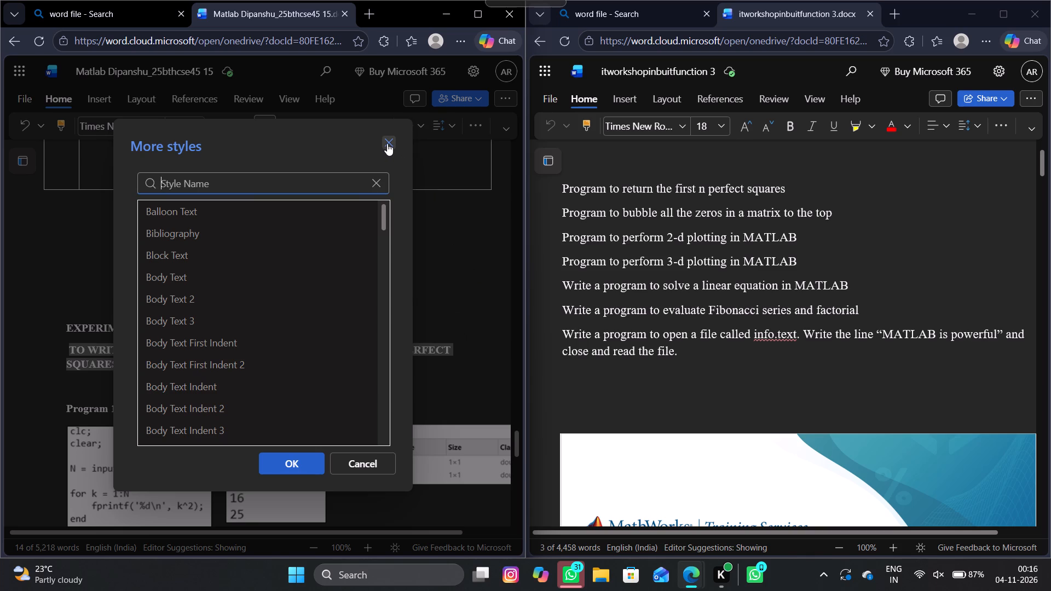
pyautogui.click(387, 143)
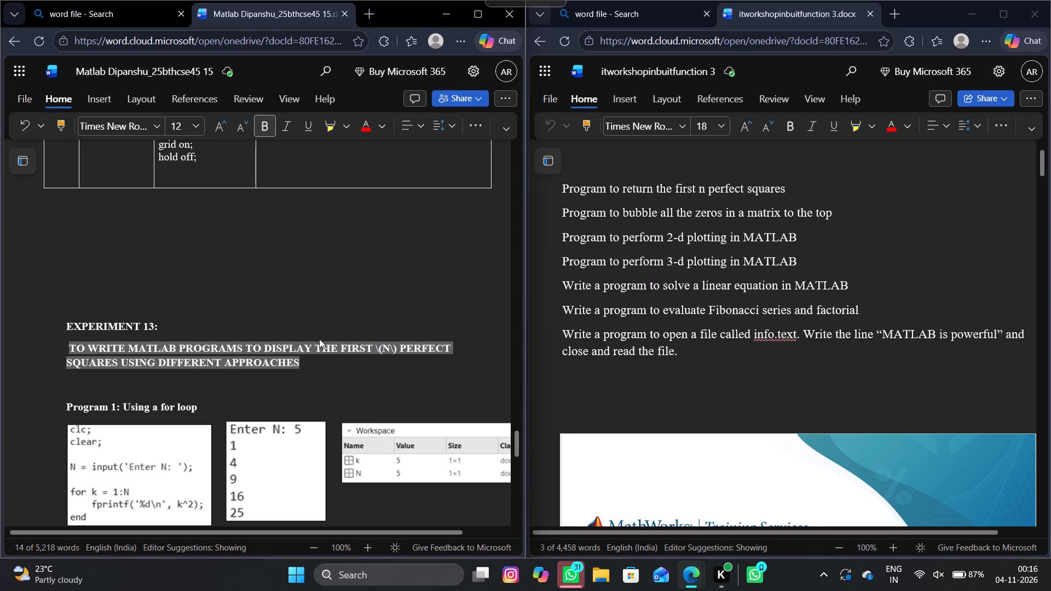
# Replace the selected EXPERIMENT 13 title with "Program to return the first n perfect squares" copied from itworkshopinbuitfunction 3.
pyautogui.press('BackSpace')
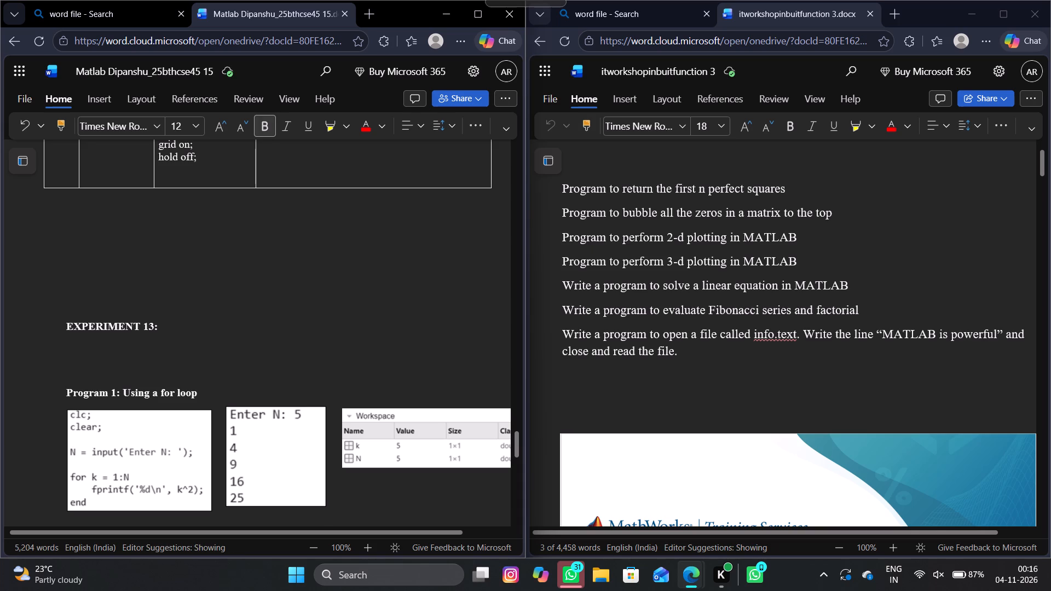
pyautogui.moveTo(563, 188); pyautogui.dragTo(786, 190)
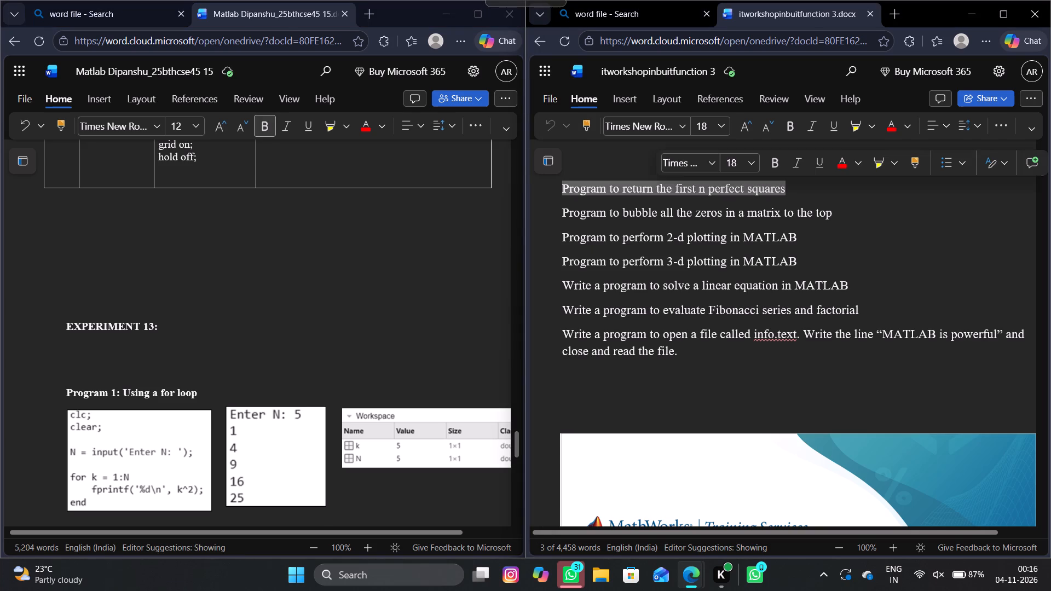
pyautogui.hotkey('ctrl', 'c')
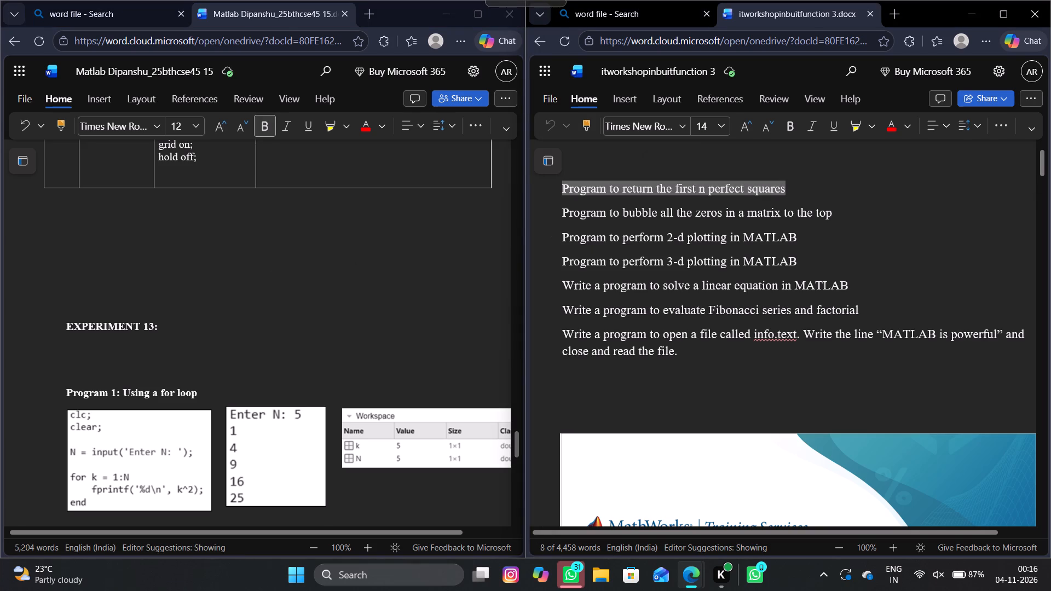
pyautogui.click(78, 347)
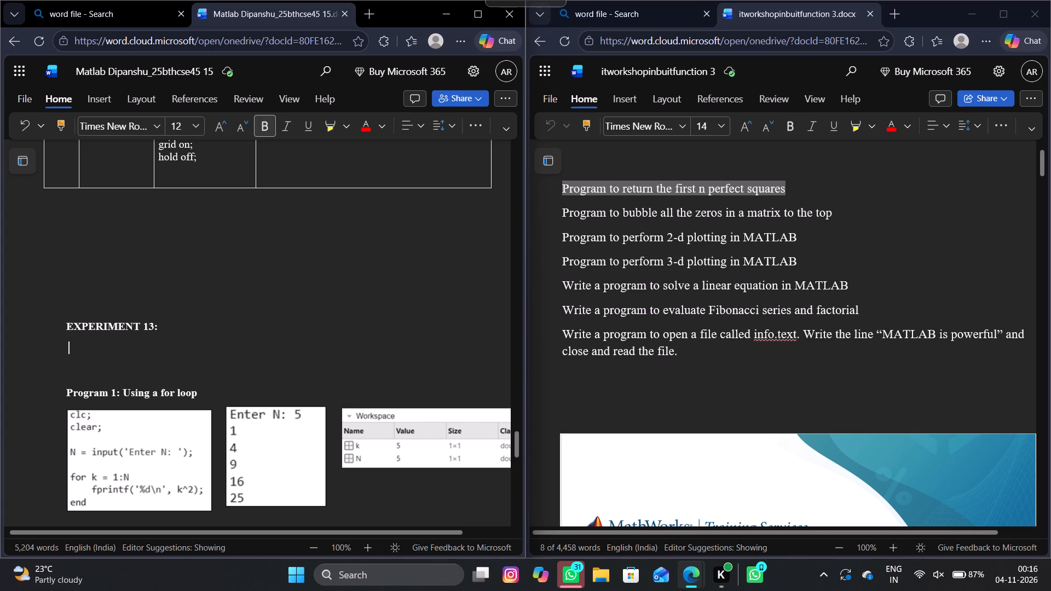
pyautogui.hotkey('ctrl', 'v')
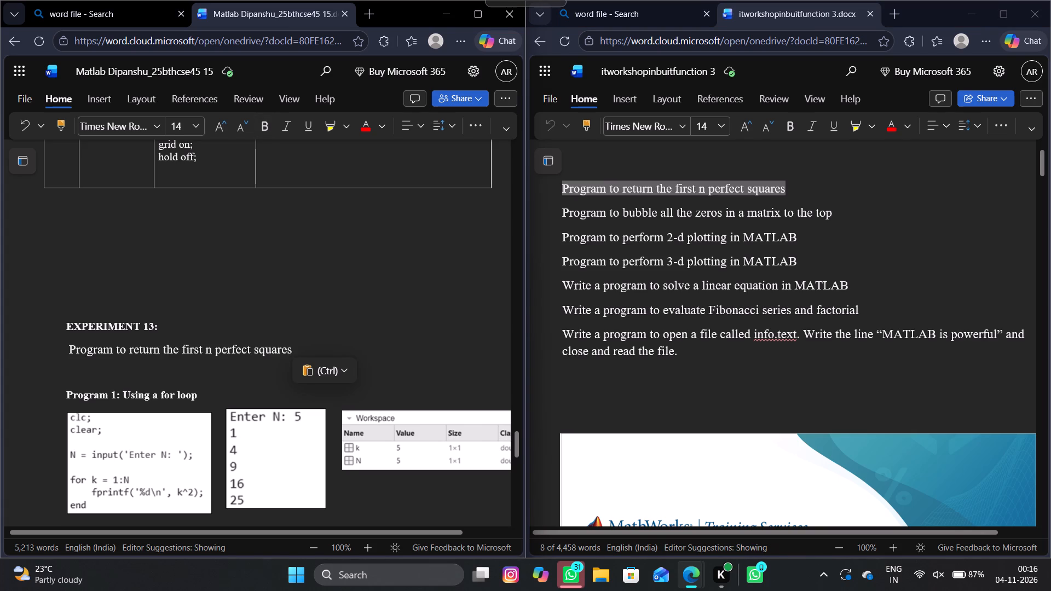
# Replace the EXPERIMENT 14 title in the Matlab report with "Program to bubble all the zeros in a matrix to the top" copied from itworkshopinbuitfunction 3.
pyautogui.scroll(-4, 176, 362)
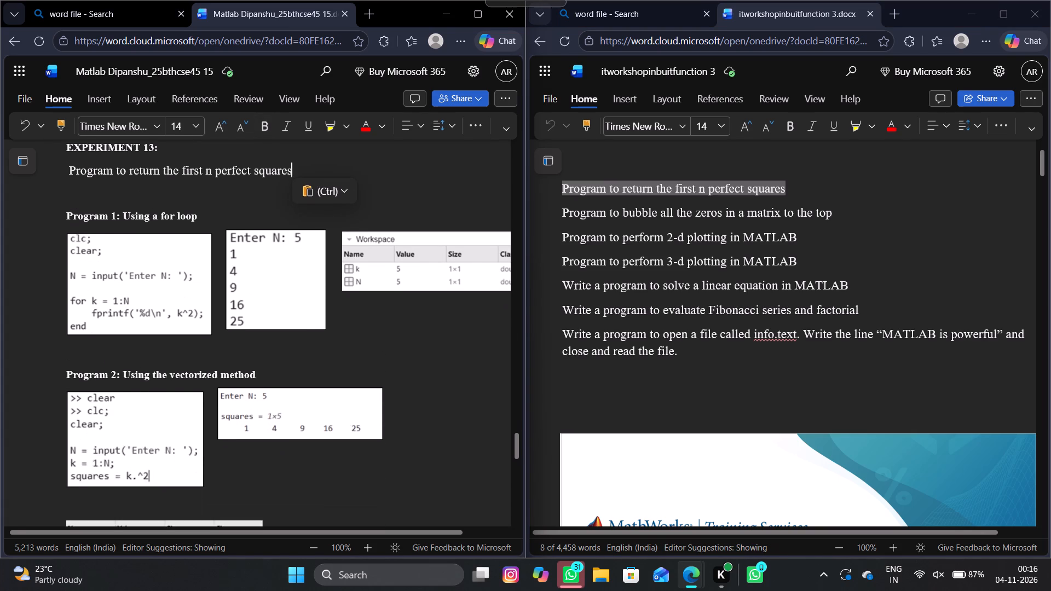
pyautogui.scroll(-1, 176, 362)
pyautogui.scroll(-5, 250, 452)
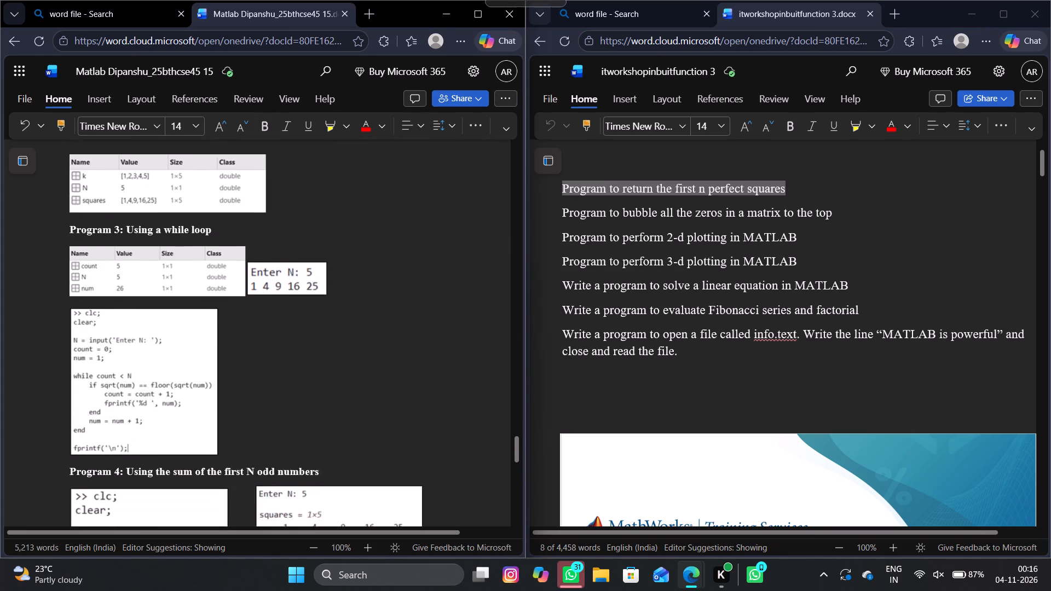
pyautogui.scroll(-2, 250, 452)
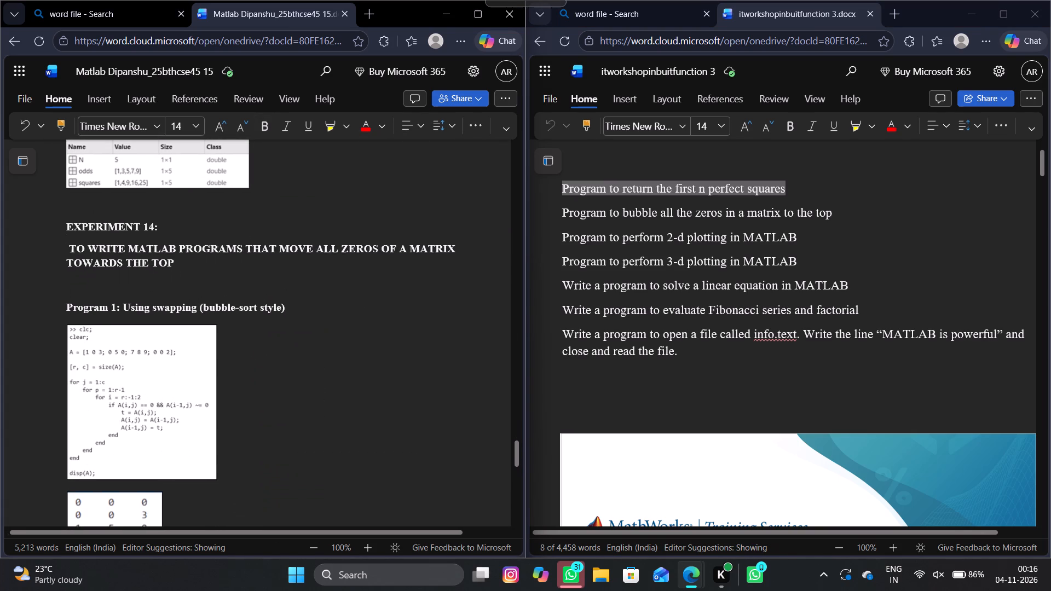
pyautogui.moveTo(183, 266); pyautogui.dragTo(68, 251)
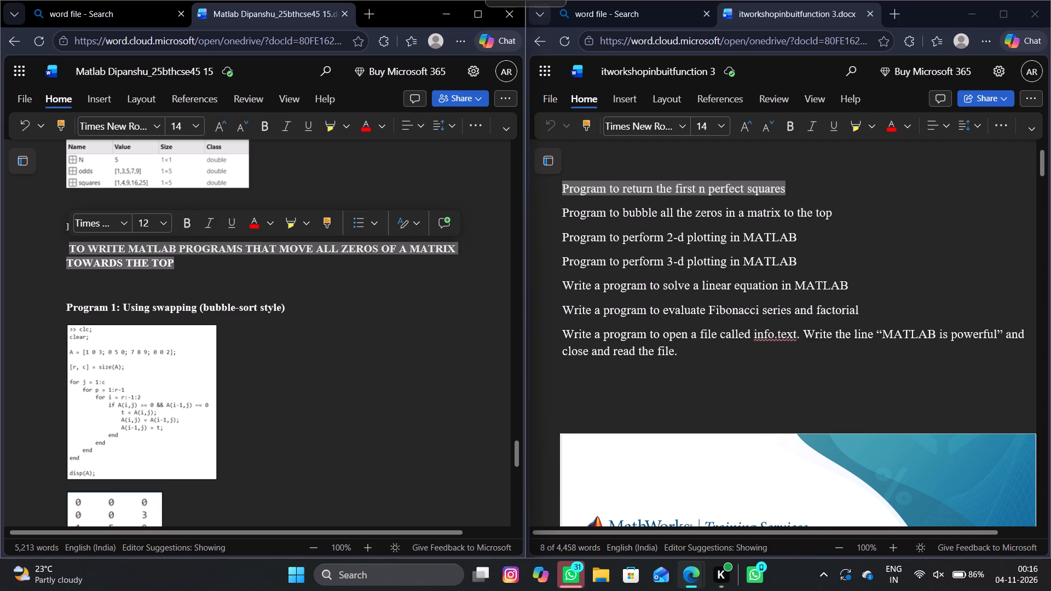
pyautogui.press('BackSpace')
pyautogui.press('BackSpace')
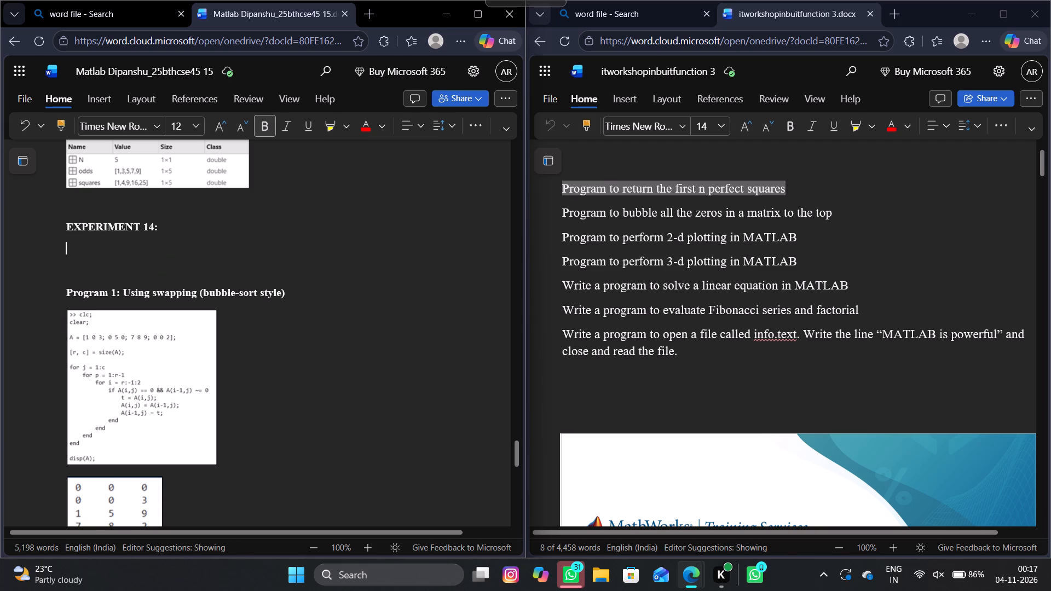
pyautogui.moveTo(560, 212); pyautogui.dragTo(876, 222)
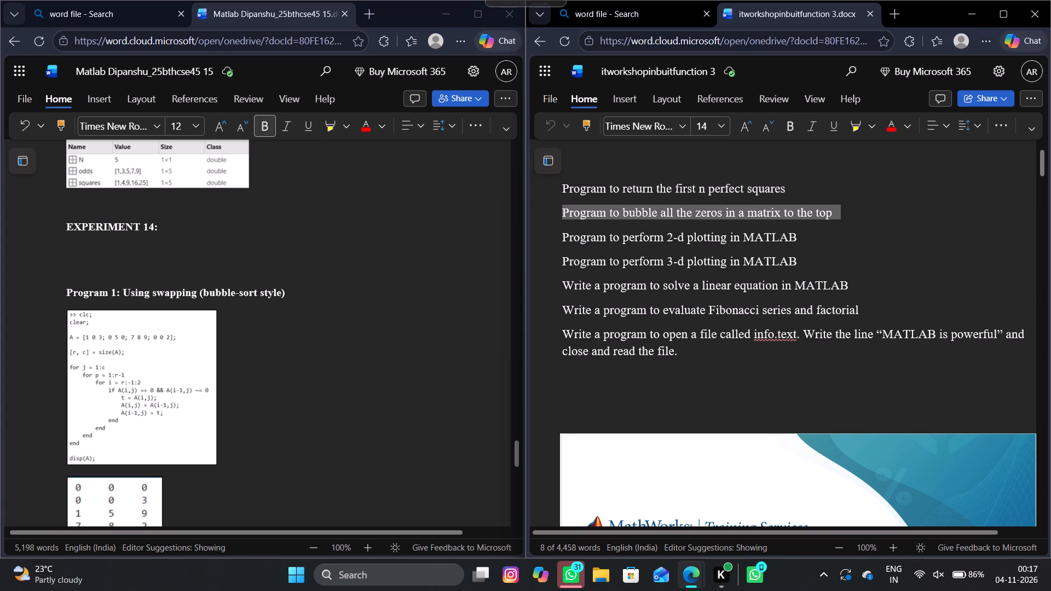
pyautogui.moveTo(876, 222); pyautogui.dragTo(873, 220)
pyautogui.hotkey('ctrl', 'c')
pyautogui.hotkey('ctrl', 'c')
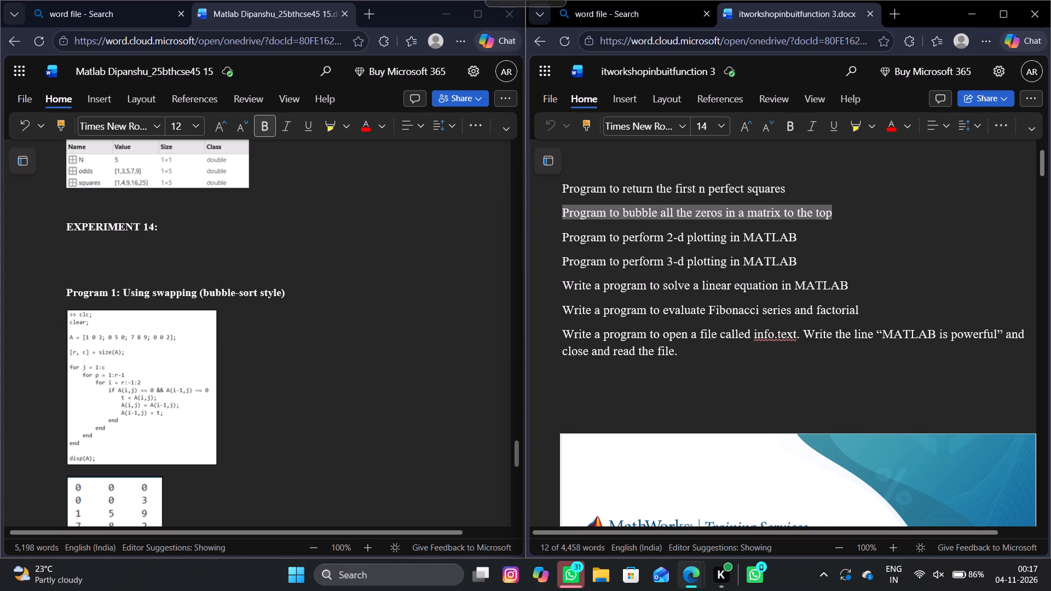
pyautogui.click(70, 246)
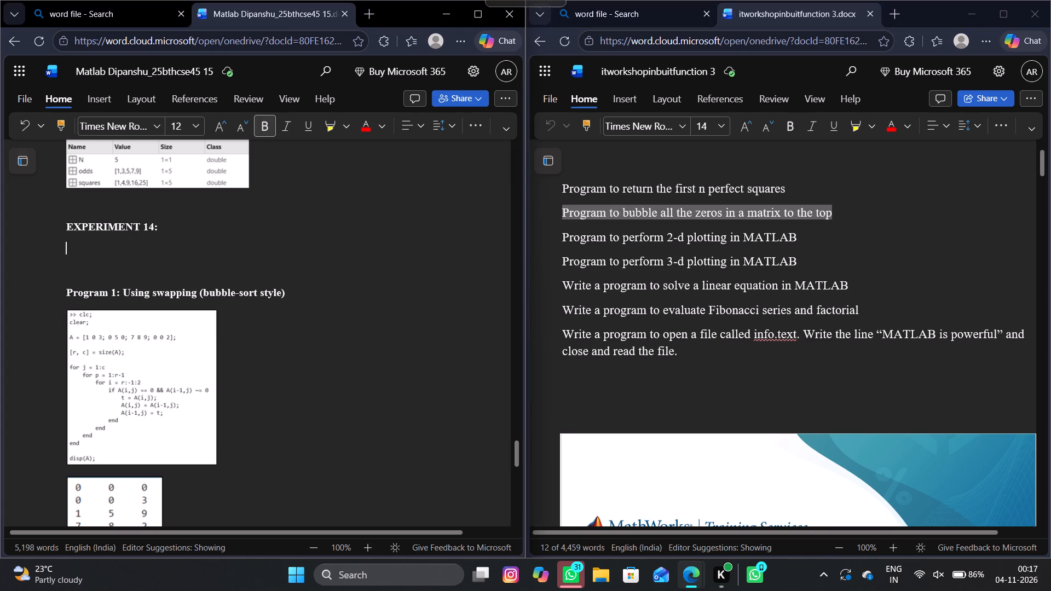
pyautogui.hotkey('ctrl', 'v')
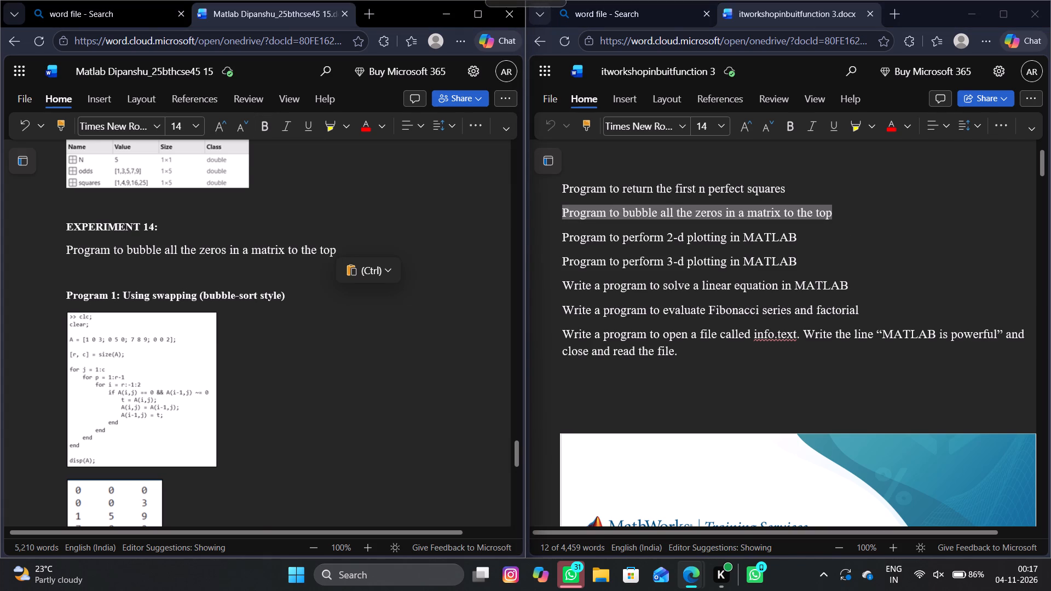
# Replace the EXPERIMENT 15 title with "Program to perform 2-d plotting in MATLAB" copied from itworkshopinbuitfunction 3, and add a blank line below it.
pyautogui.scroll(-8, 306, 349)
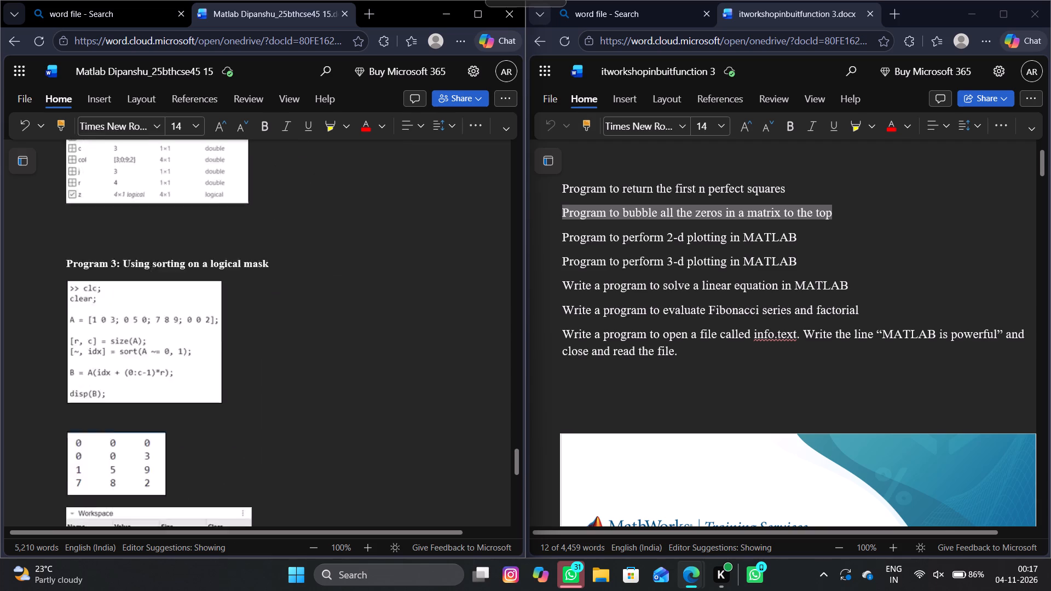
pyautogui.scroll(-4, 306, 349)
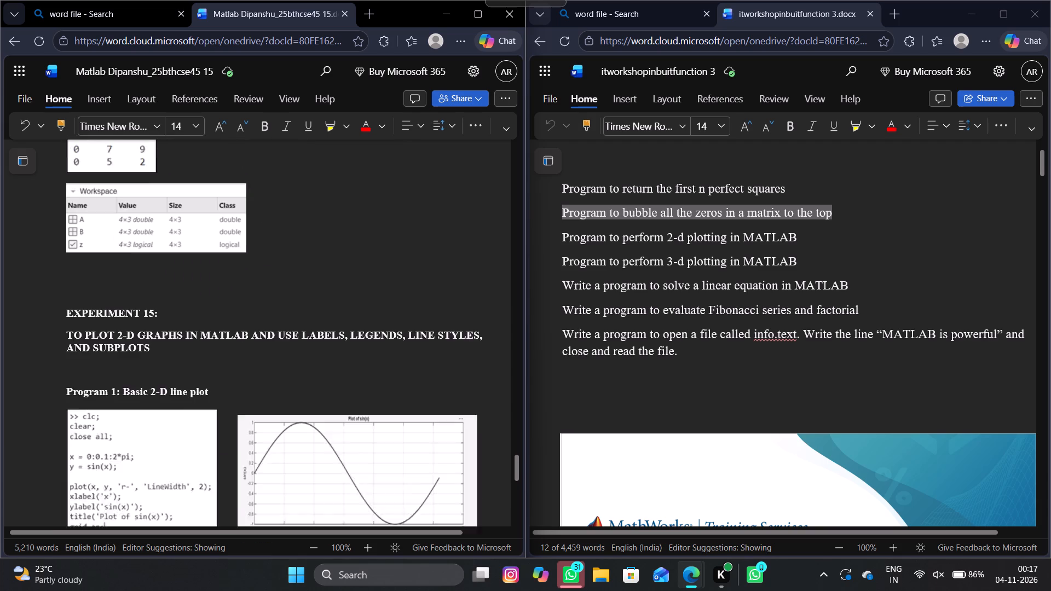
pyautogui.scroll(-1, 306, 349)
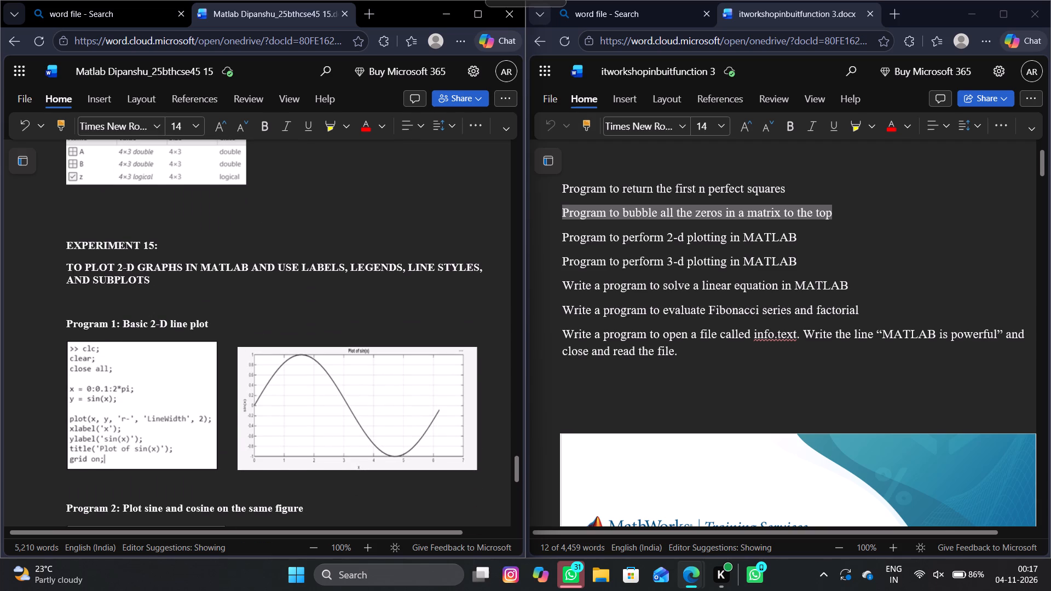
pyautogui.moveTo(158, 282); pyautogui.dragTo(70, 267)
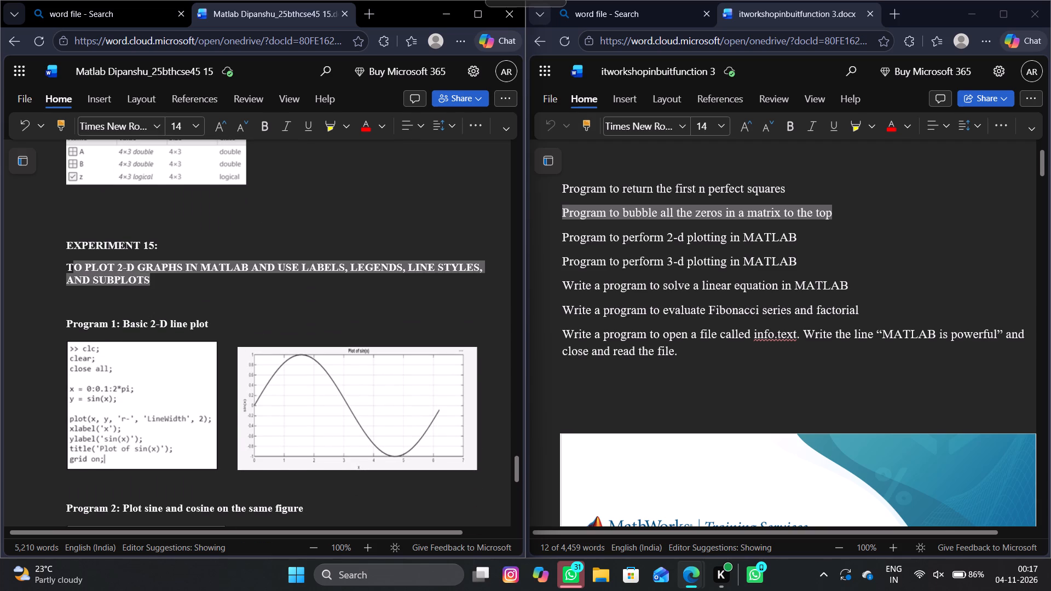
pyautogui.moveTo(70, 267); pyautogui.dragTo(69, 266)
pyautogui.press('BackSpace')
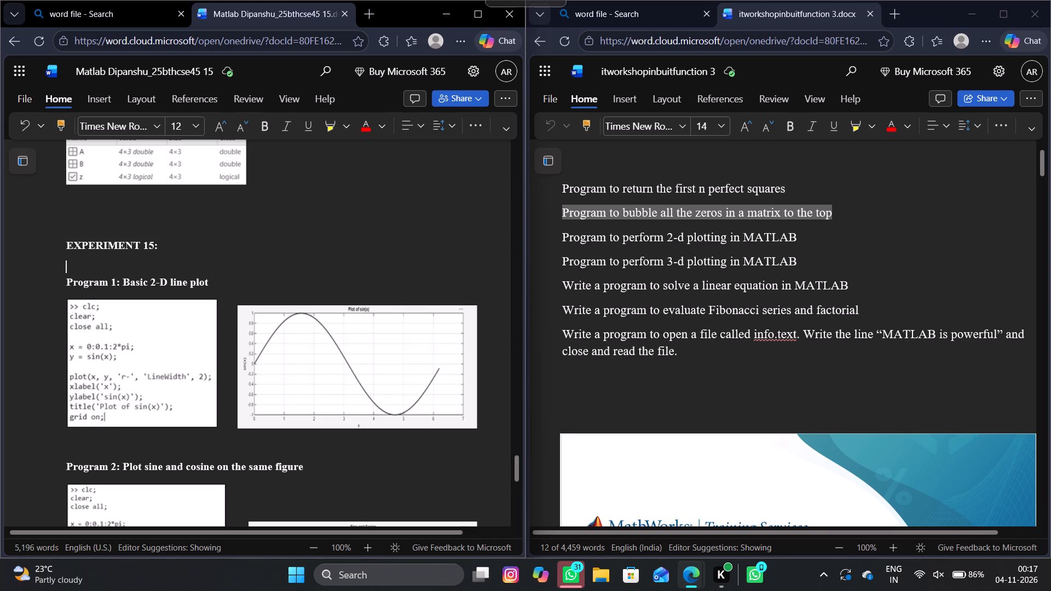
pyautogui.moveTo(562, 237); pyautogui.dragTo(758, 240)
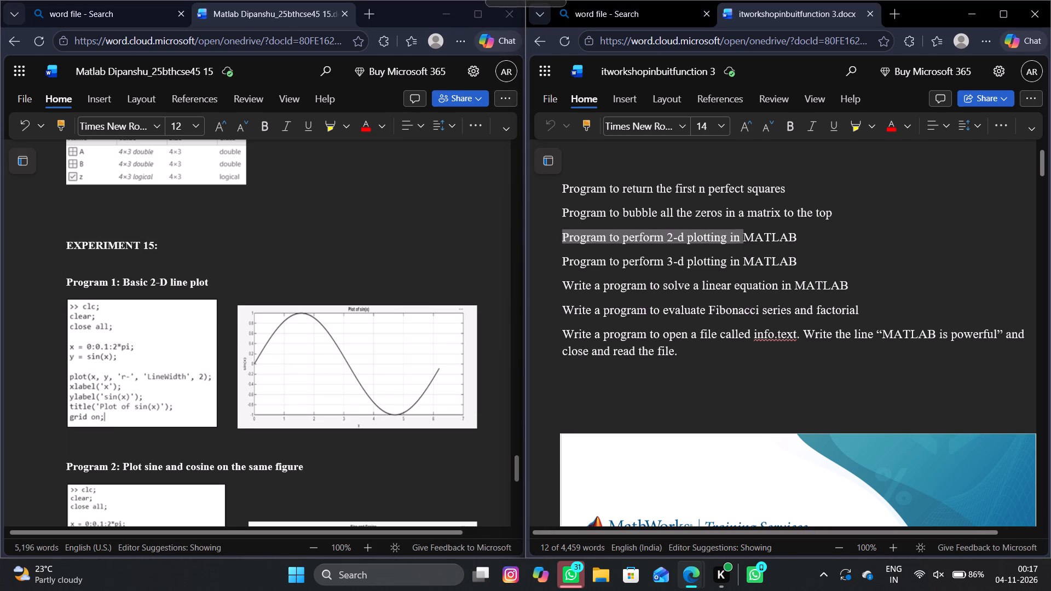
pyautogui.moveTo(758, 240); pyautogui.dragTo(800, 239)
pyautogui.hotkey('ctrl', 'c')
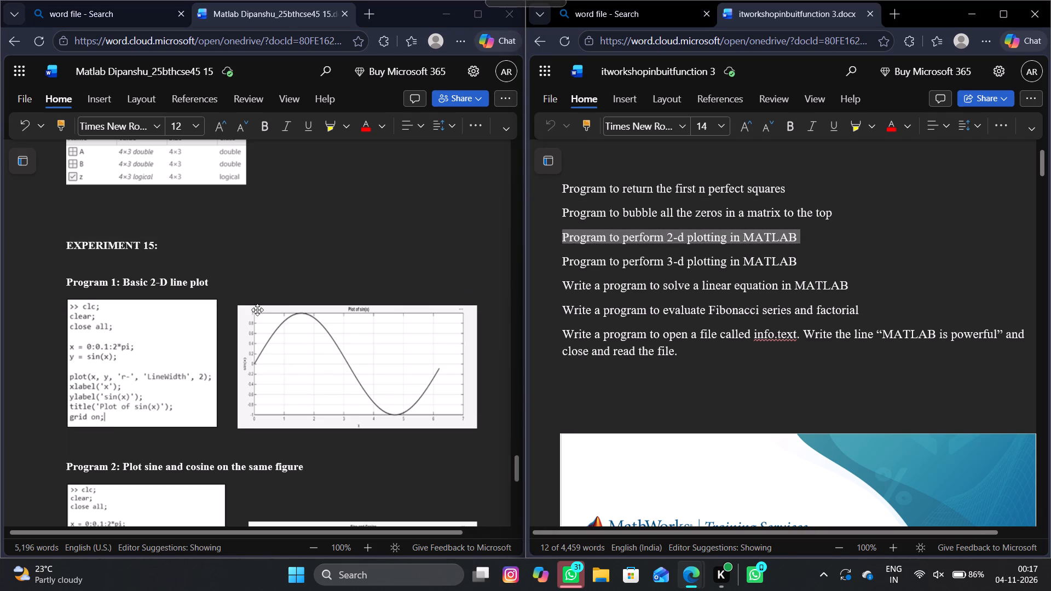
pyautogui.click(102, 261)
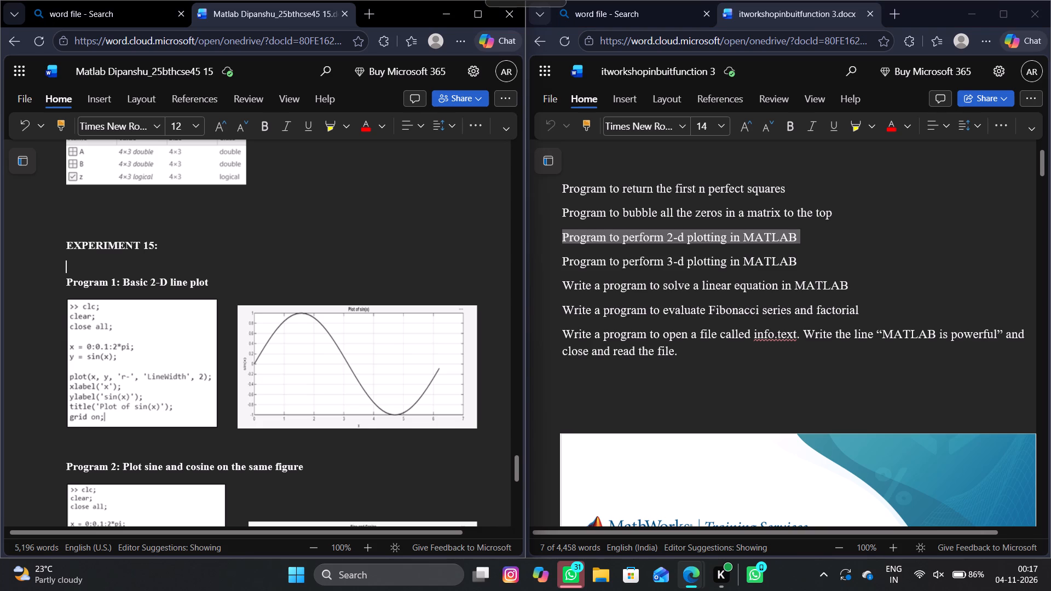
pyautogui.hotkey('ctrl', 'v')
pyautogui.press('Return')
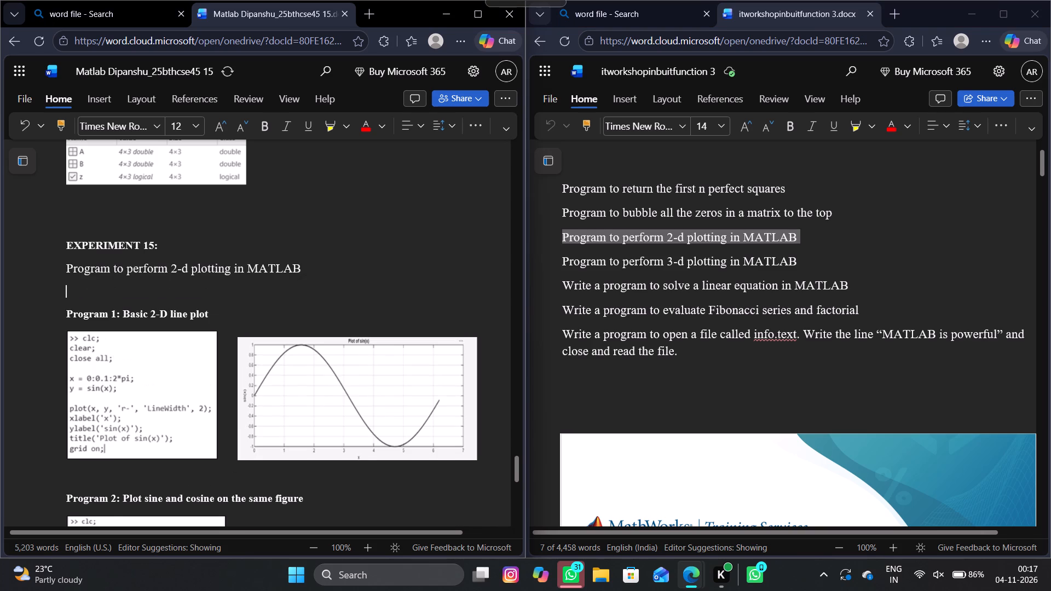
# Replace the two-line EXPERIMENT 16 title with "Program to perform 3-d plotting in MATLAB" copied from itworkshopinbuitfunction 3.
pyautogui.scroll(-7, 199, 306)
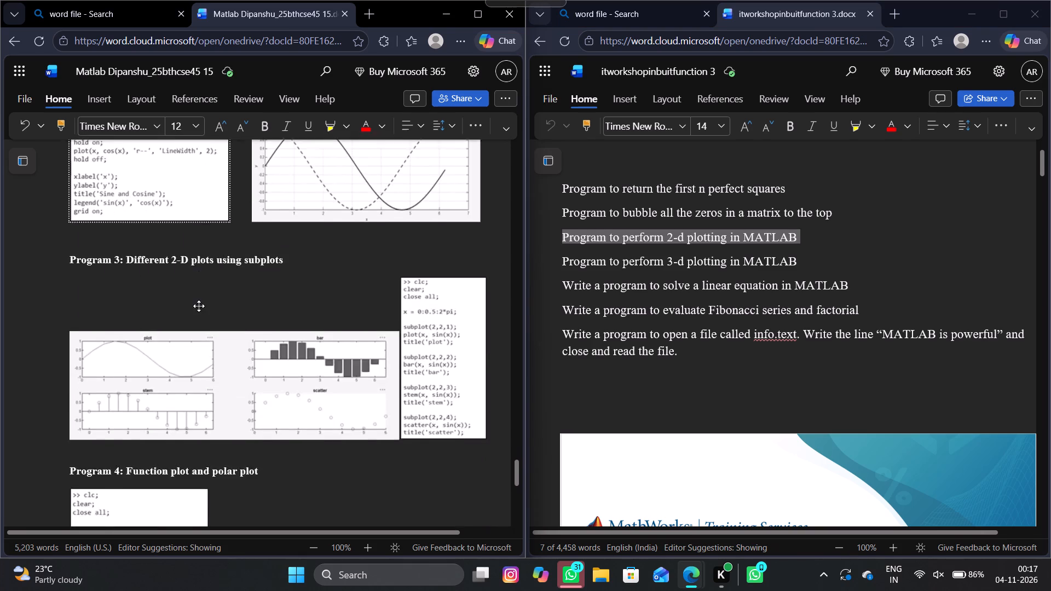
pyautogui.scroll(-6, 199, 306)
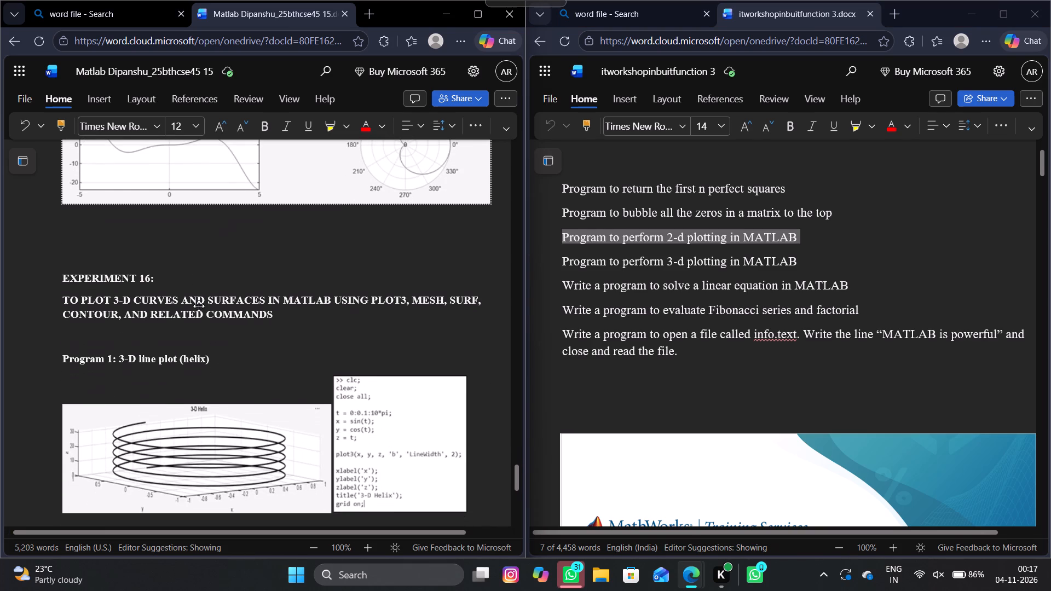
pyautogui.scroll(-1, 199, 306)
pyautogui.moveTo(286, 259); pyautogui.dragTo(68, 246)
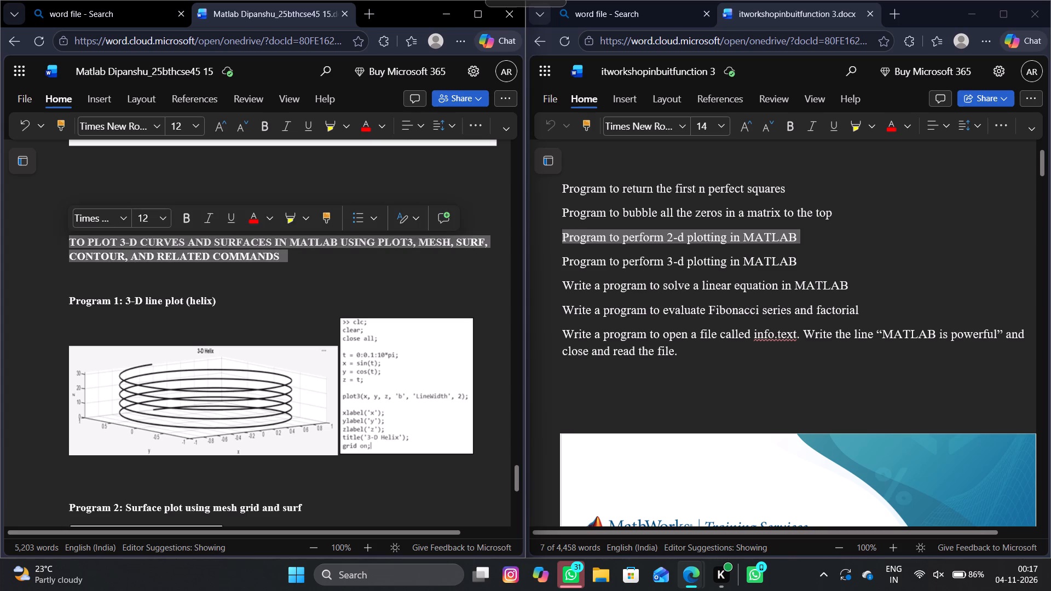
pyautogui.press('BackSpace')
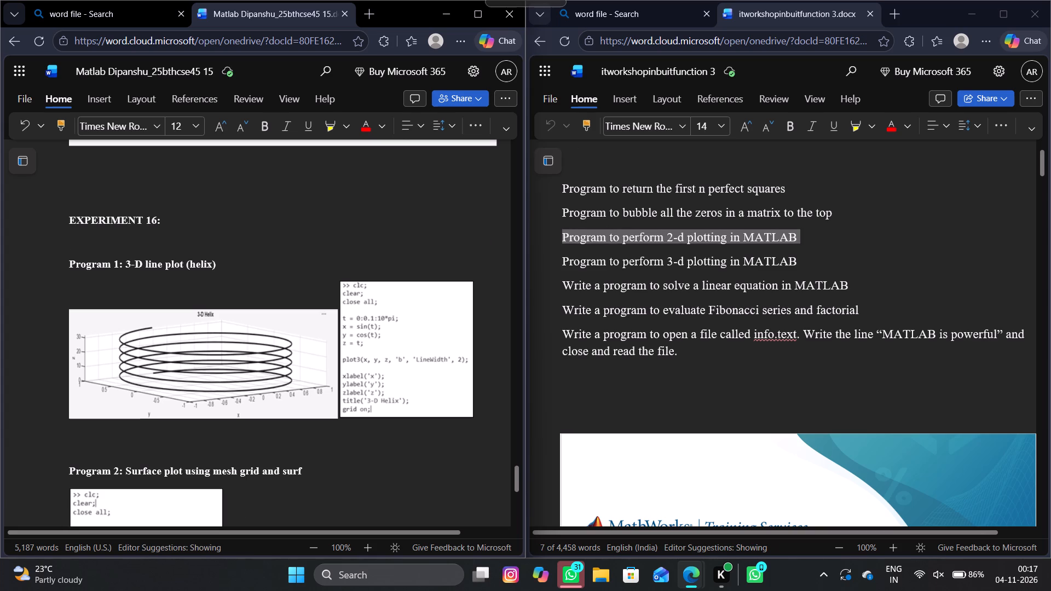
pyautogui.moveTo(804, 261); pyautogui.dragTo(712, 262)
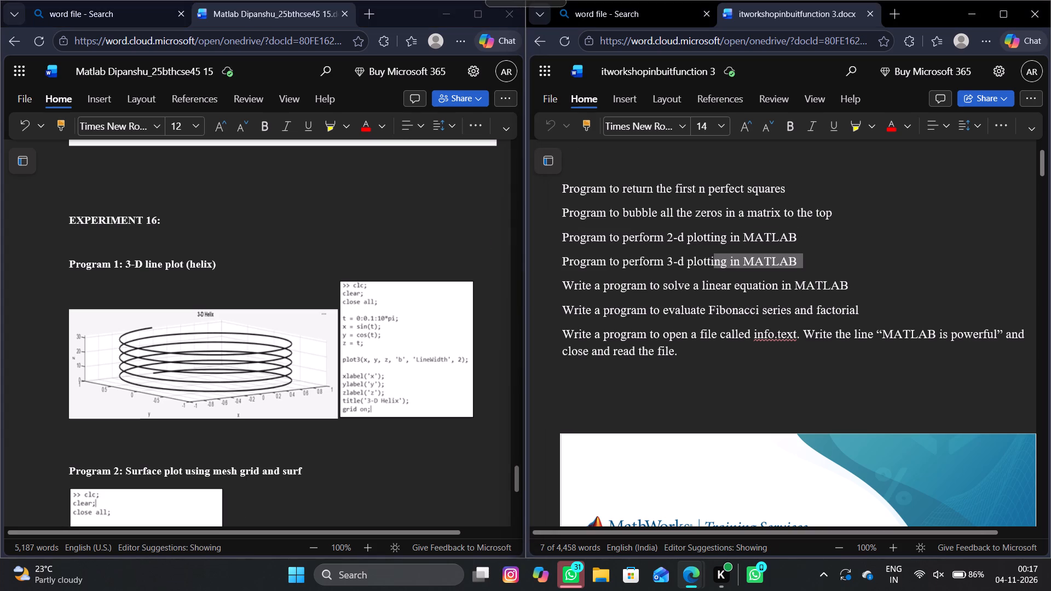
pyautogui.moveTo(712, 262); pyautogui.dragTo(556, 259)
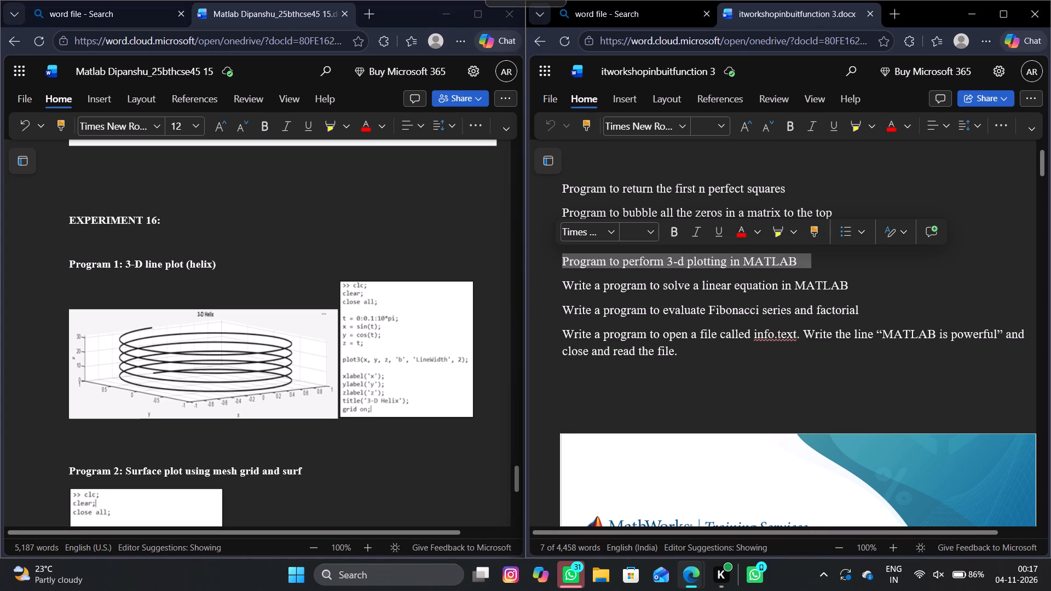
pyautogui.hotkey('ctrl', 'c')
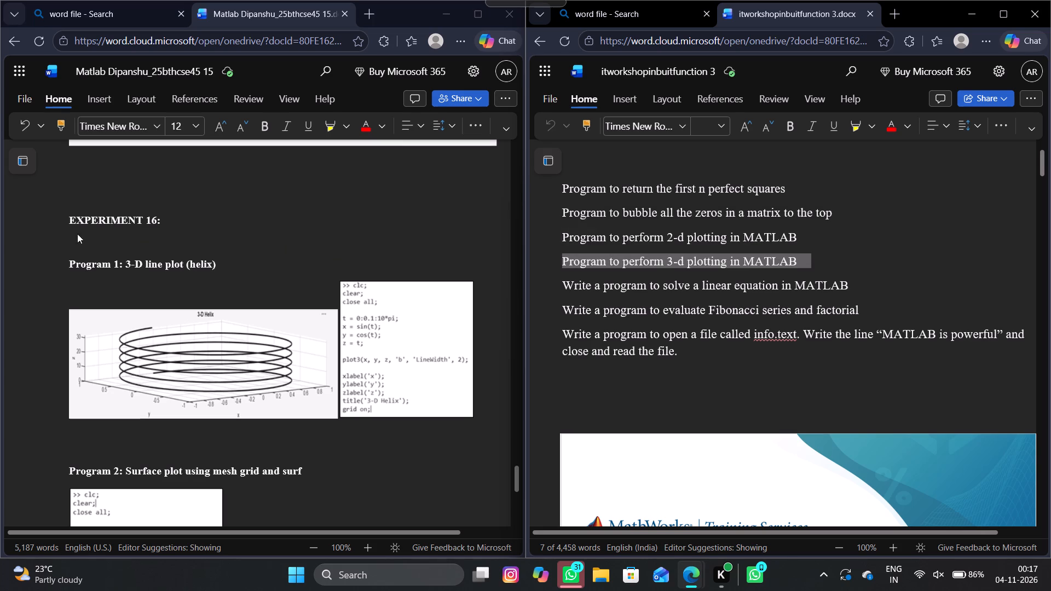
pyautogui.click(77, 236)
pyautogui.hotkey('ctrl', 'v')
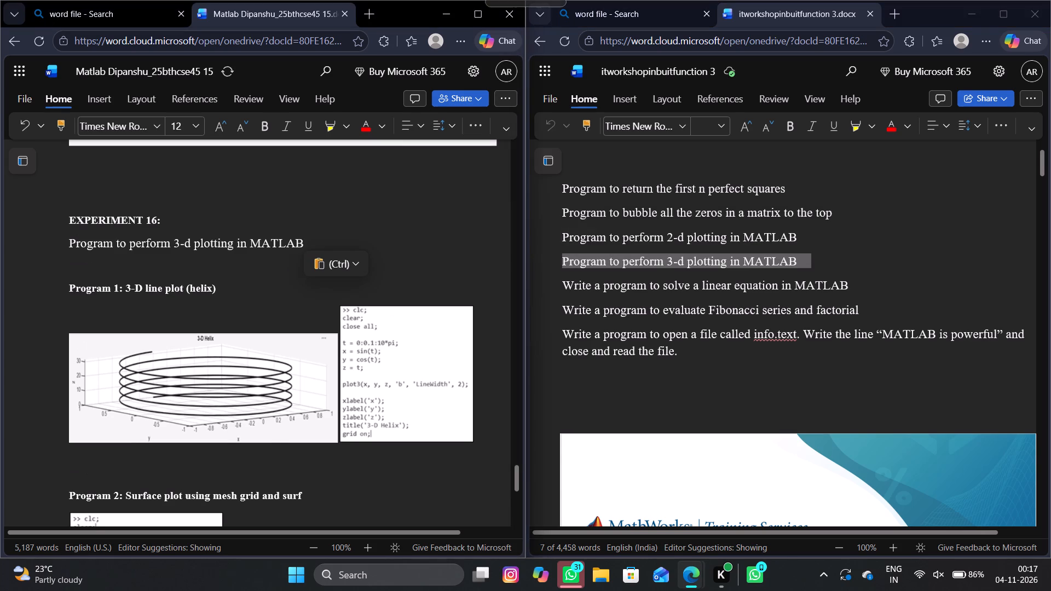
# Replace the all-capitals EXPERIMENT 17 title with "Write a program to solve a linear equation in MATLAB" copied from itworkshopinbuitfunction 3.
pyautogui.scroll(-1, 77, 236)
pyautogui.scroll(-1, 303, 259)
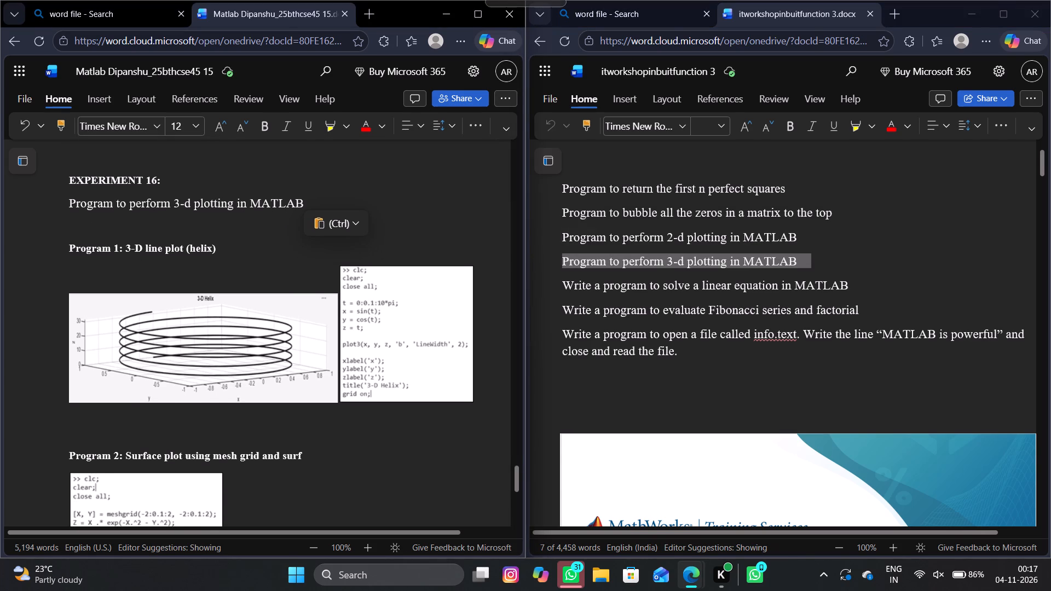
pyautogui.scroll(-5, 303, 259)
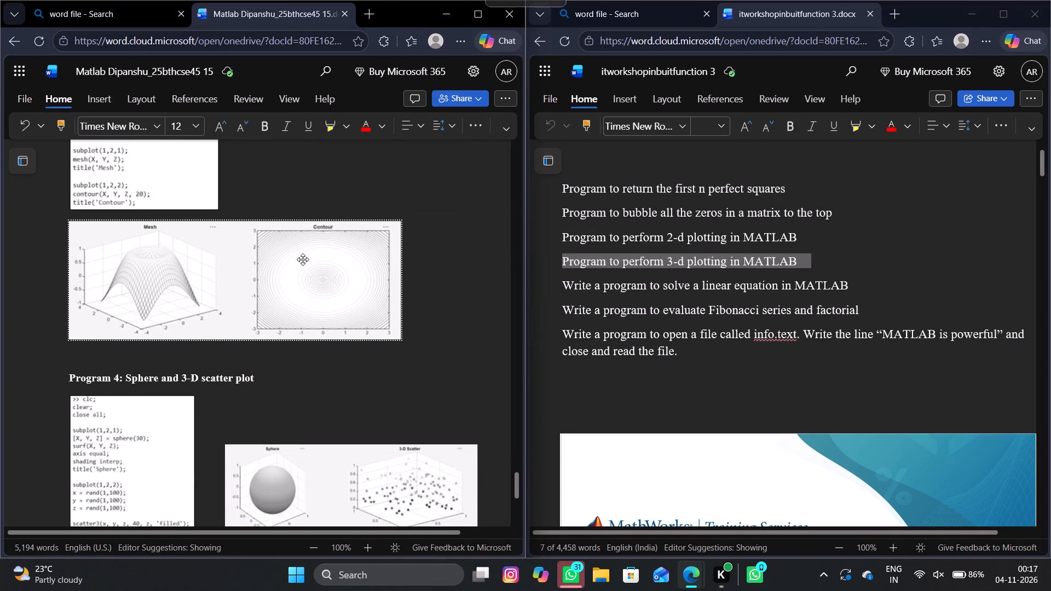
pyautogui.scroll(-3, 303, 259)
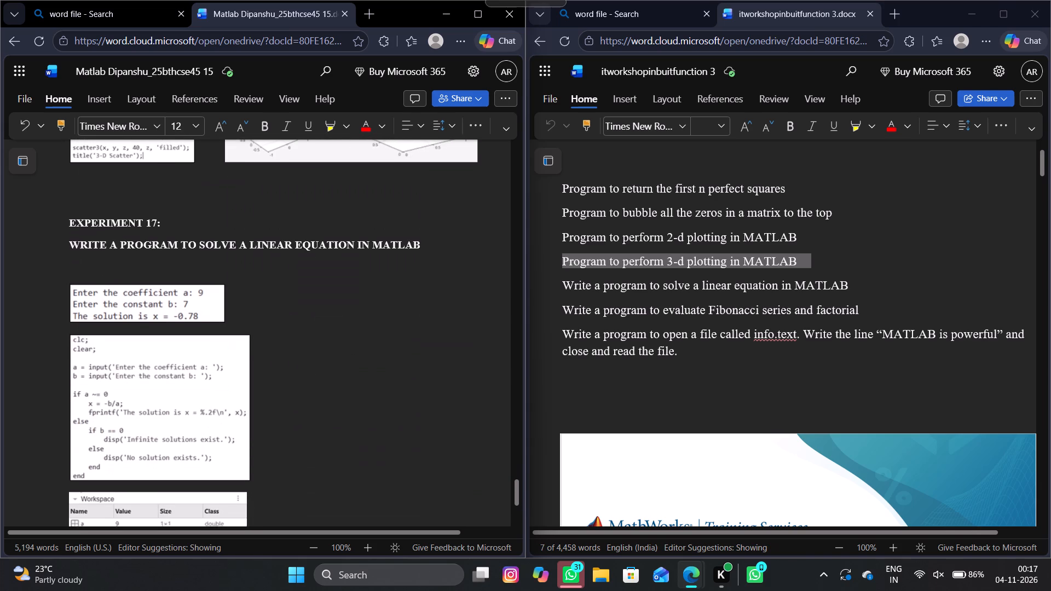
pyautogui.scroll(-1, 303, 259)
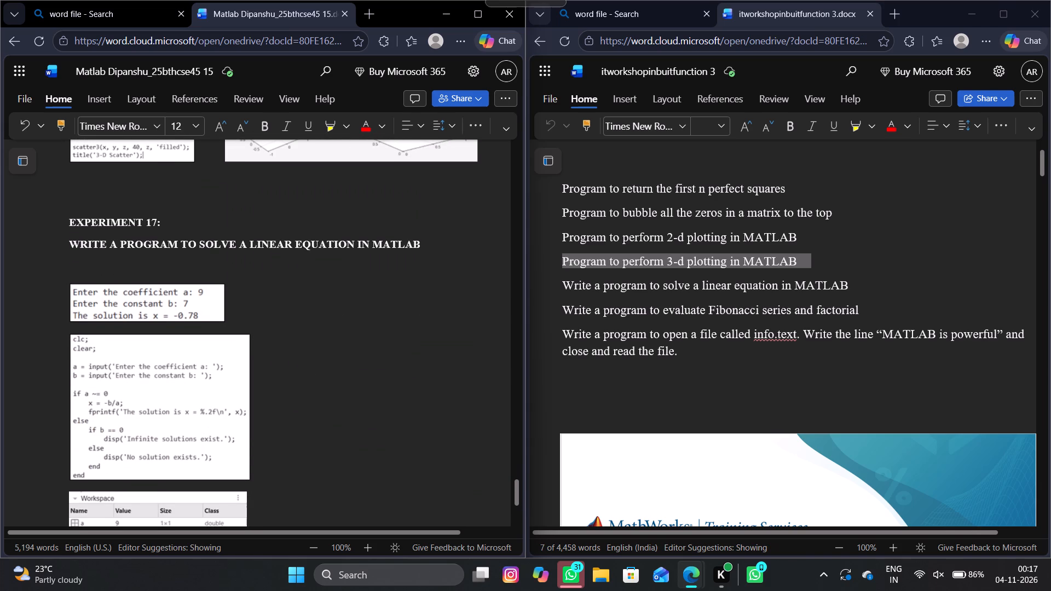
pyautogui.moveTo(424, 244); pyautogui.dragTo(102, 259)
pyautogui.moveTo(102, 259); pyautogui.dragTo(72, 247)
pyautogui.press('BackSpace')
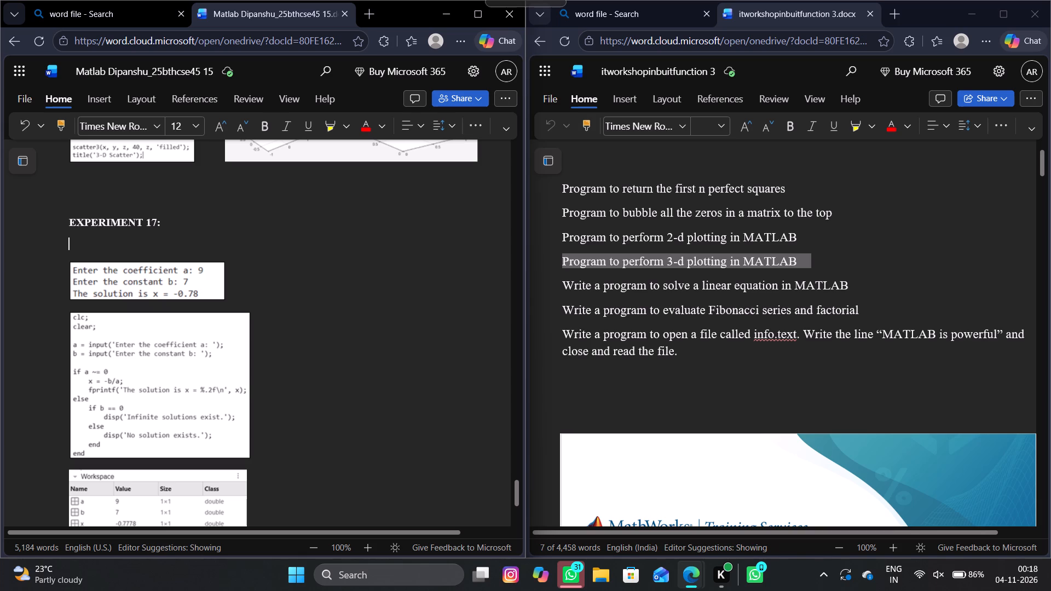
pyautogui.moveTo(851, 288); pyautogui.dragTo(563, 286)
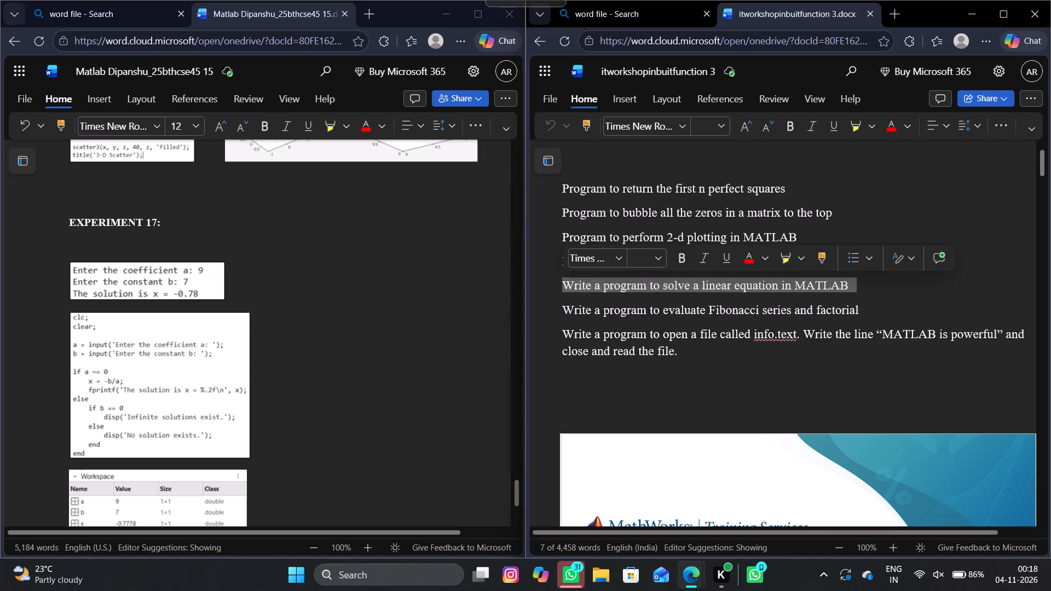
pyautogui.hotkey('ctrl', 'c')
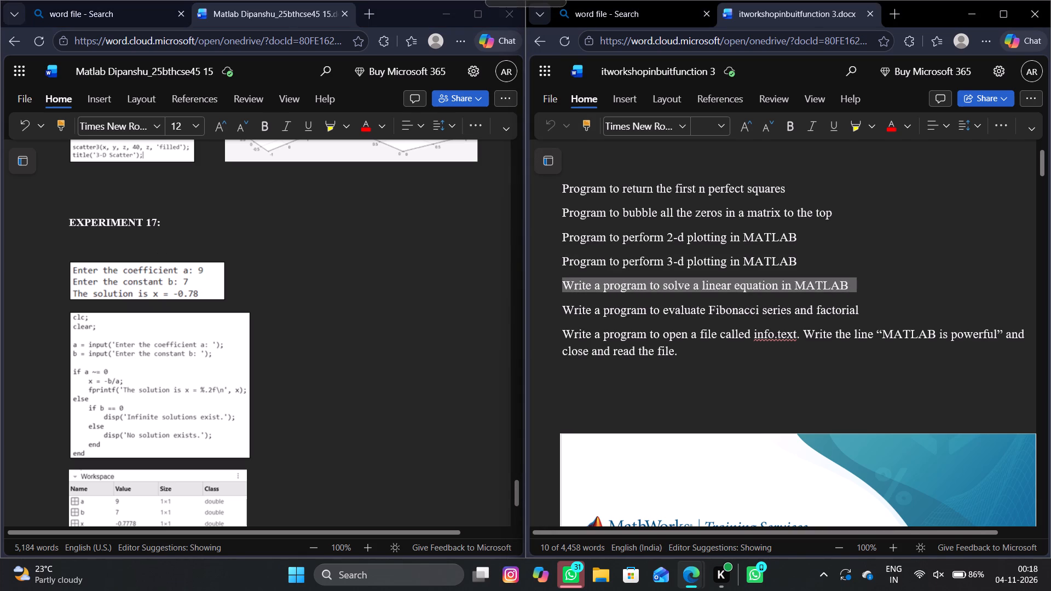
pyautogui.click(124, 237)
pyautogui.hotkey('ctrl', 'v')
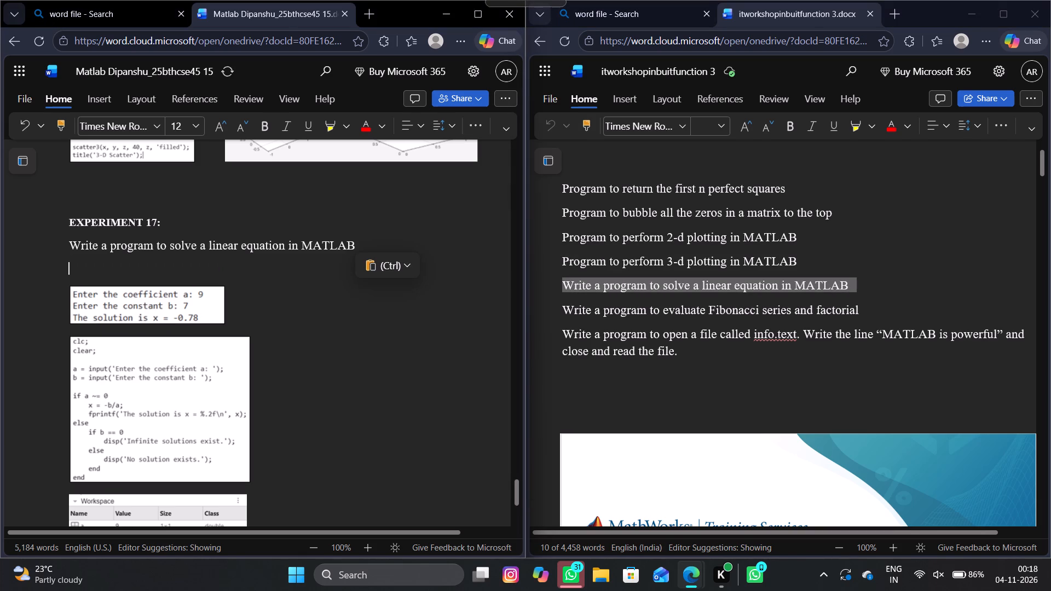
# Replace the all-capitals EXPERIMENT 18 title in the Matlab report with "Write a program to evaluate Fibonacci series and factorial" copied from itworkshopinbuitfunction 3.
pyautogui.scroll(-1, 124, 237)
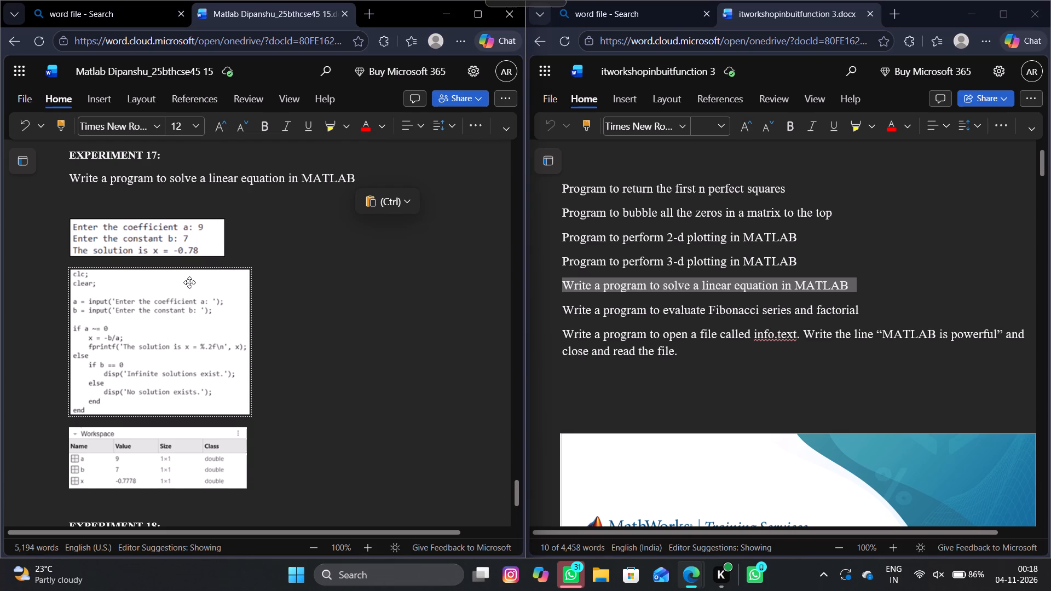
pyautogui.scroll(-4, 189, 282)
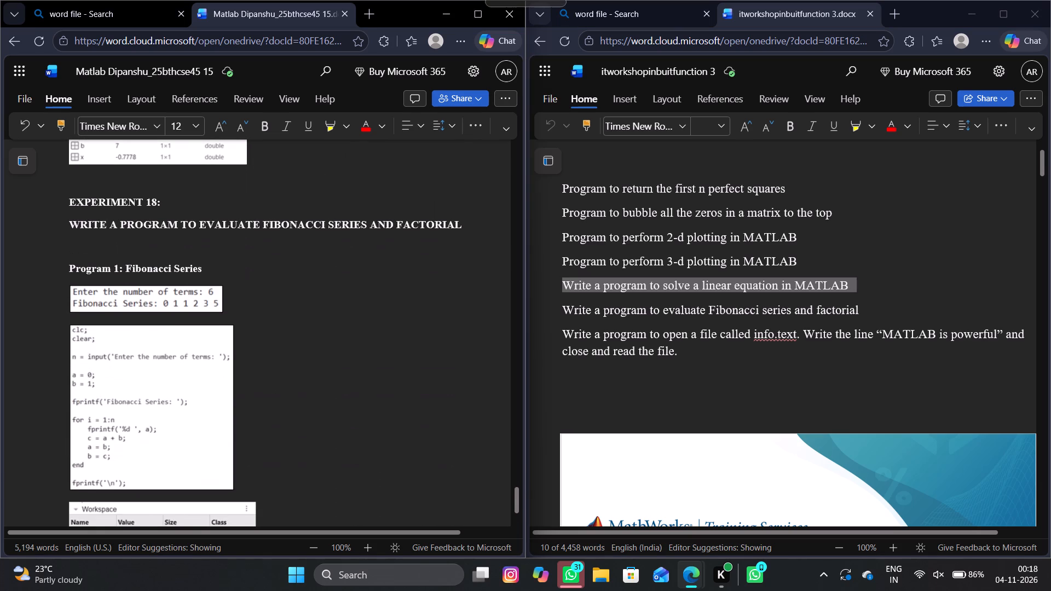
pyautogui.moveTo(466, 225); pyautogui.dragTo(143, 228)
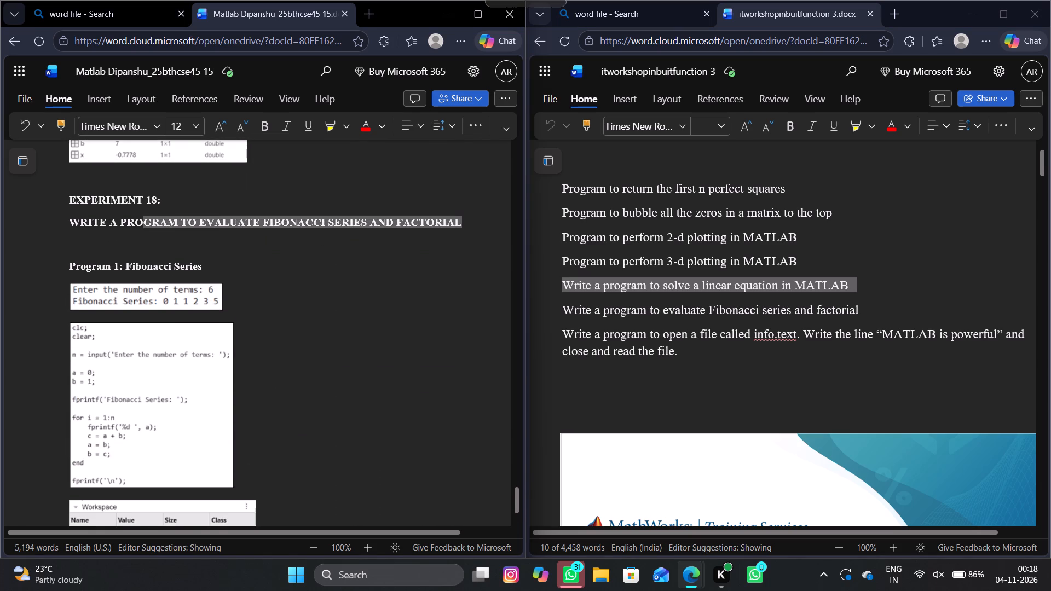
pyautogui.moveTo(143, 228); pyautogui.dragTo(73, 225)
pyautogui.press('BackSpace')
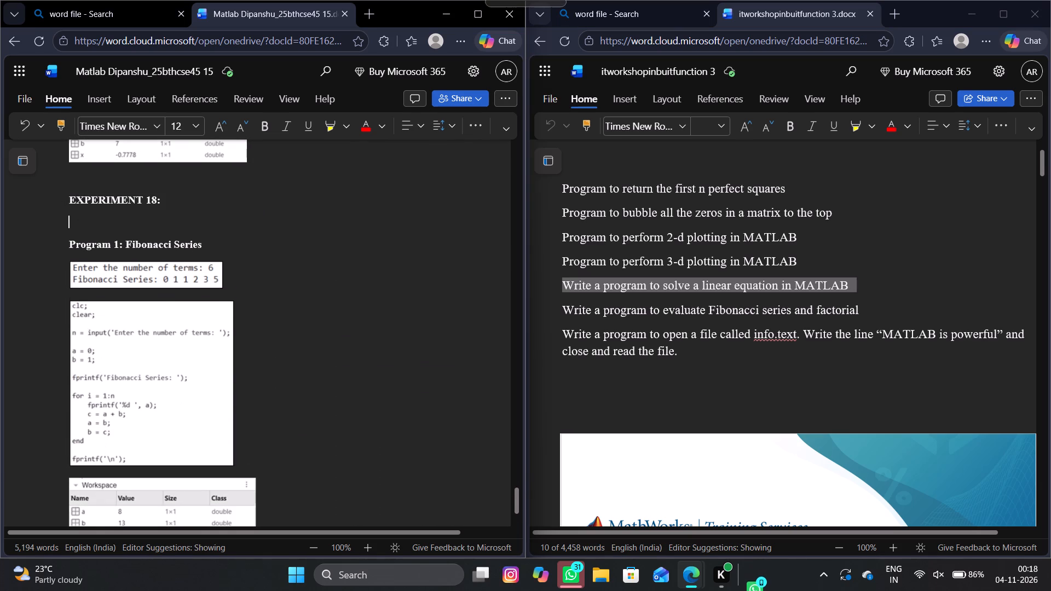
pyautogui.click(865, 312)
pyautogui.moveTo(865, 312); pyautogui.dragTo(672, 308)
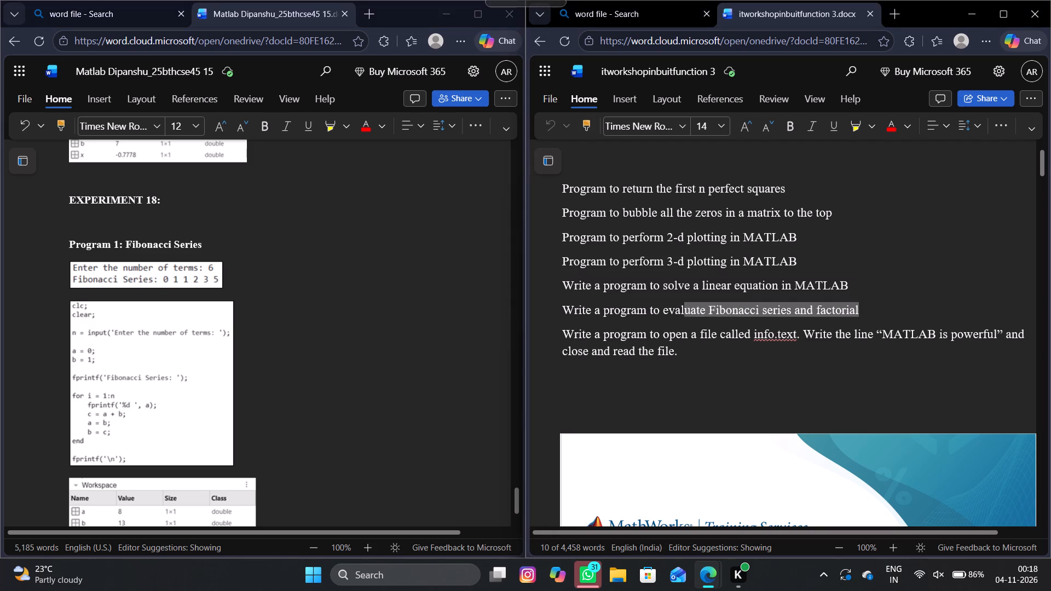
pyautogui.moveTo(672, 308); pyautogui.dragTo(556, 312)
pyautogui.hotkey('ctrl', 'c')
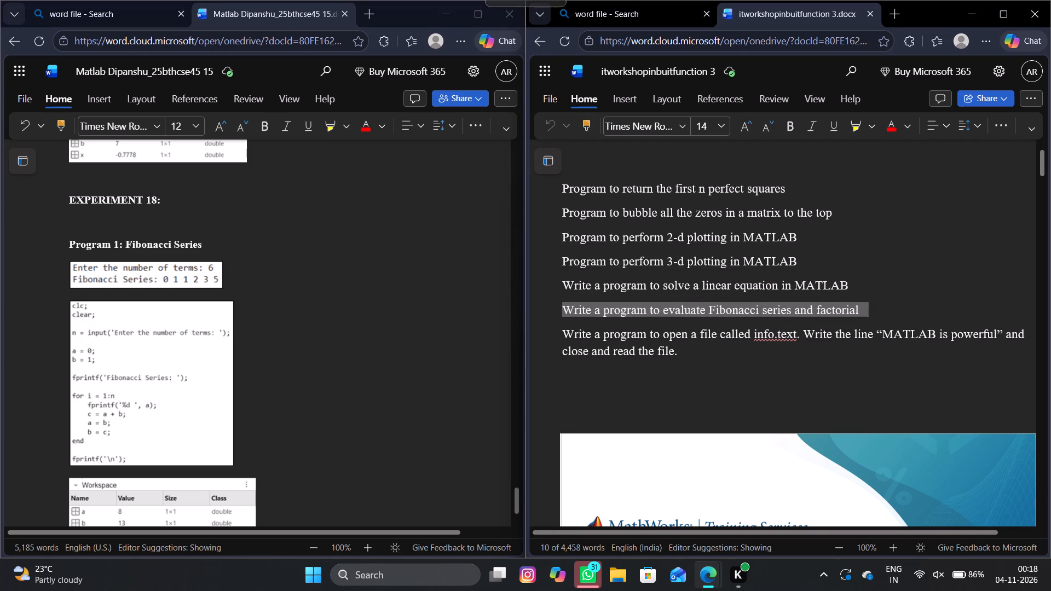
pyautogui.click(85, 220)
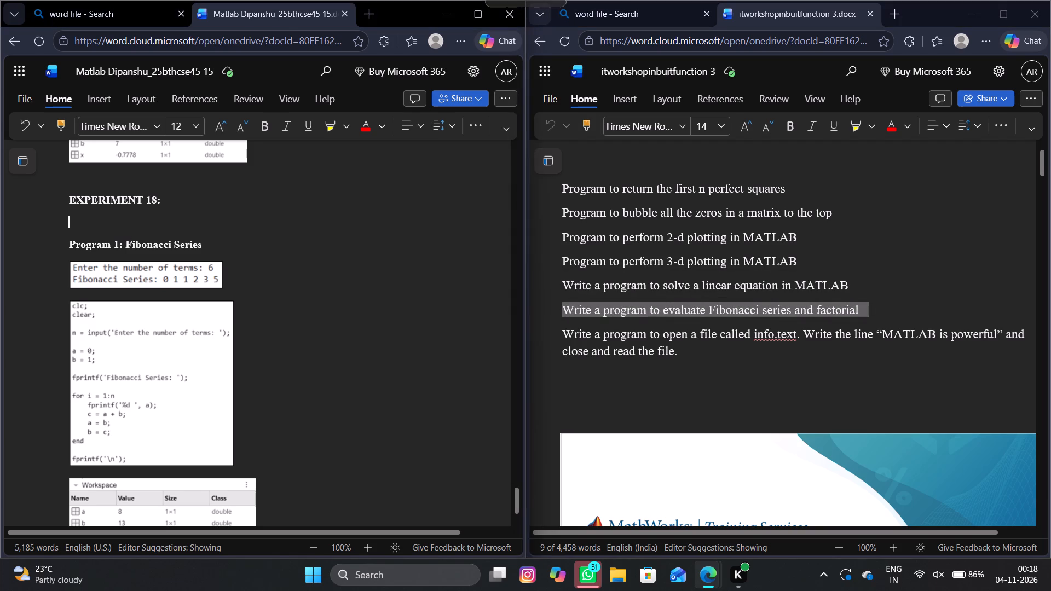
pyautogui.hotkey('ctrl', 'v')
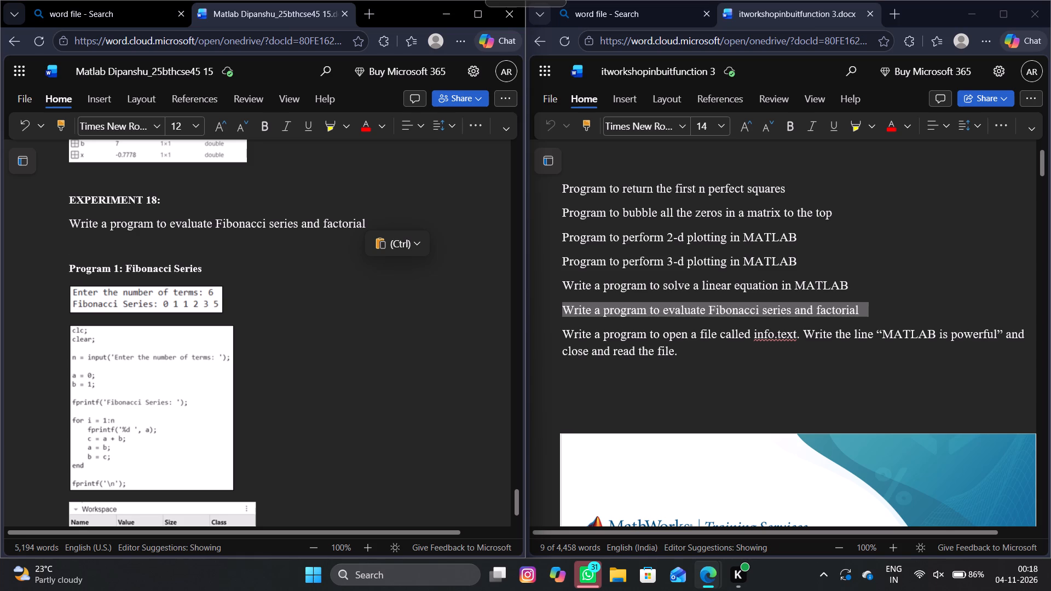
# Replace the EXPERIMENT 19 title with the info.text "MATLAB is powerful" program title copied from itworkshopinbuitfunction 3, and remove the extra blank line below it.
pyautogui.click(775, 348)
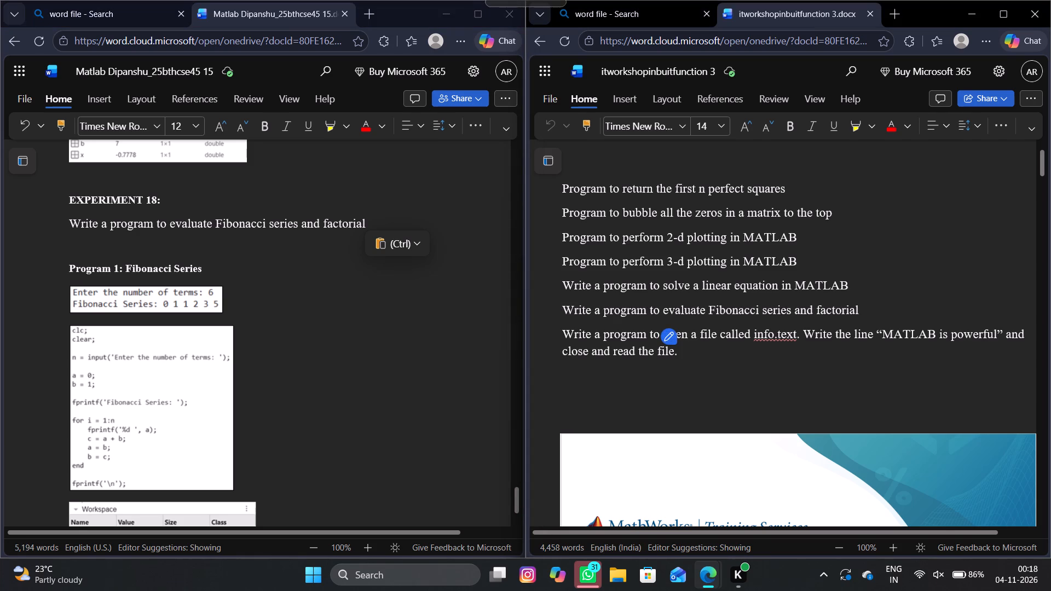
pyautogui.moveTo(677, 358); pyautogui.dragTo(564, 341)
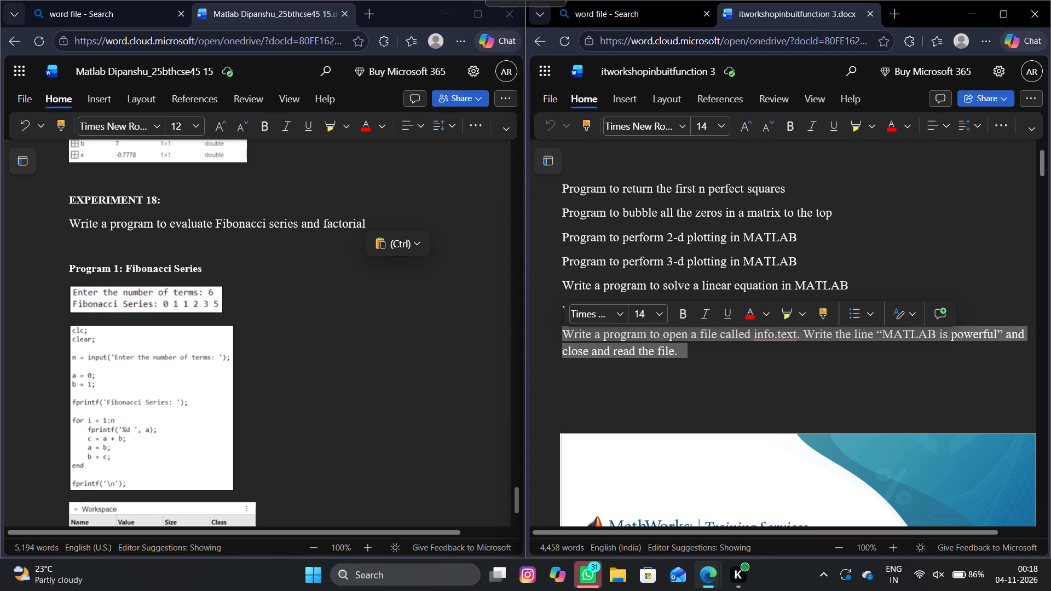
pyautogui.hotkey('ctrl', 'c')
pyautogui.hotkey('ctrl', 'c')
pyautogui.click(414, 396)
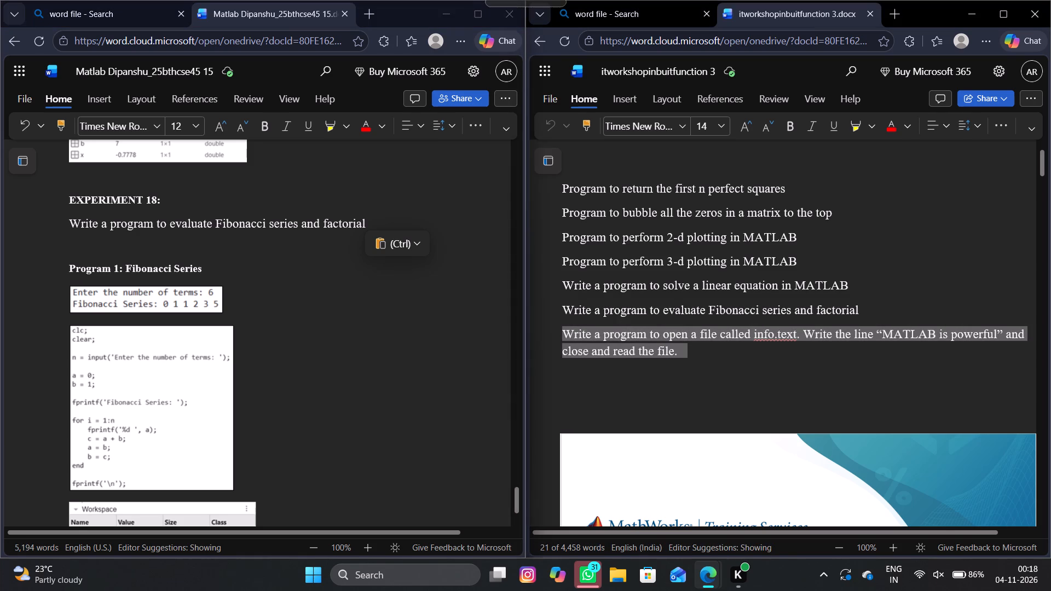
pyautogui.scroll(-7, 414, 396)
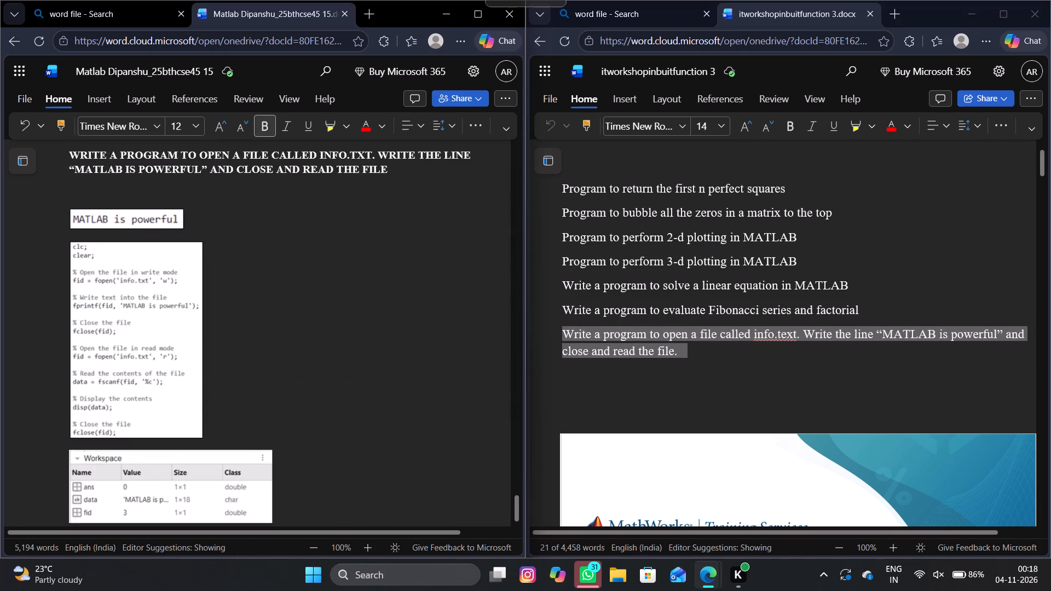
pyautogui.moveTo(399, 418); pyautogui.dragTo(259, 395)
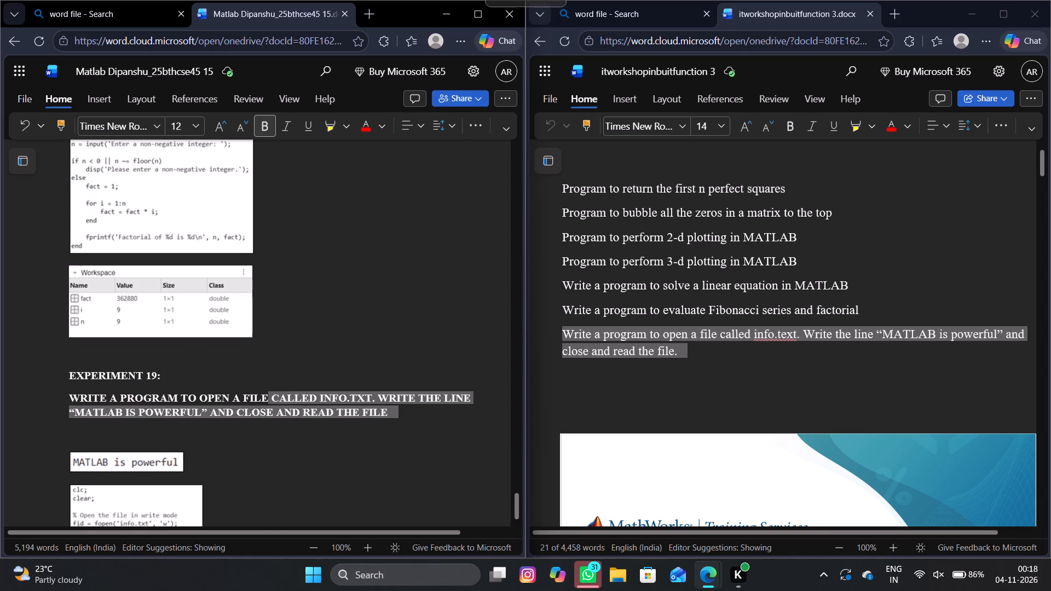
pyautogui.moveTo(259, 395); pyautogui.dragTo(69, 398)
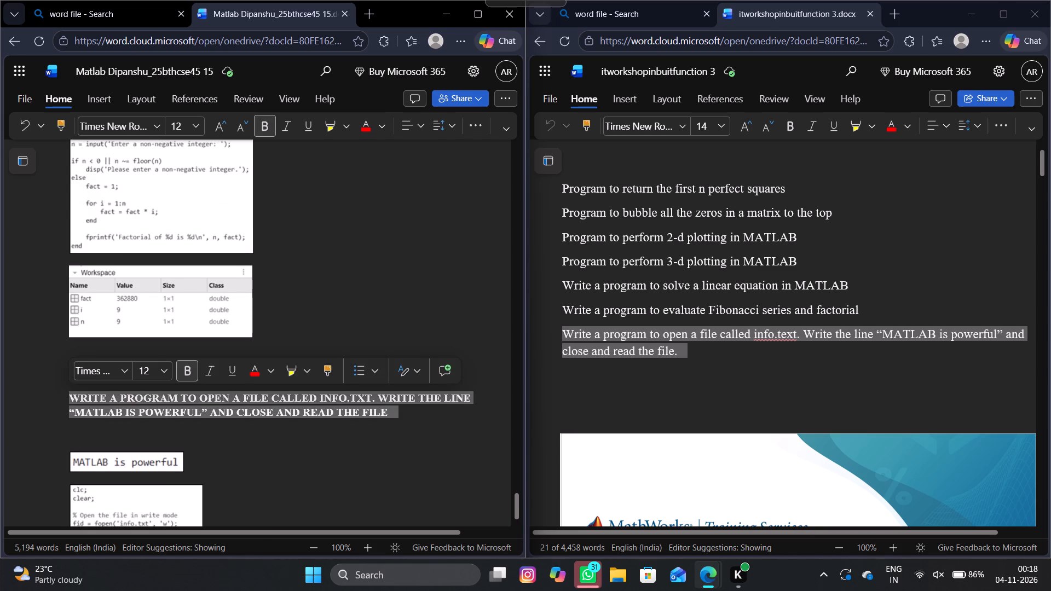
pyautogui.press('BackSpace')
pyautogui.hotkey('ctrl', 'v')
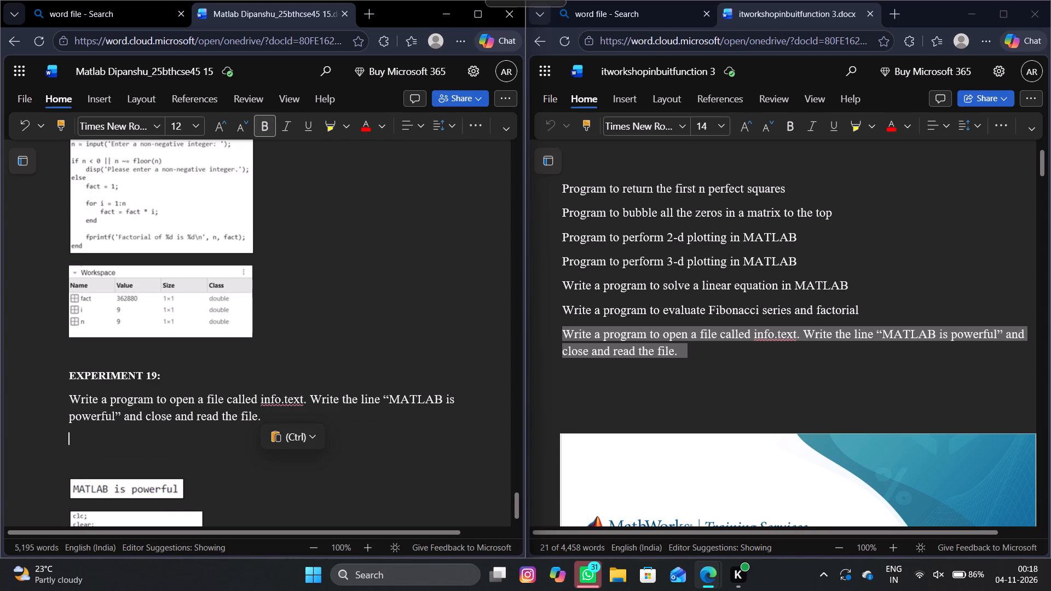
pyautogui.press('BackSpace')
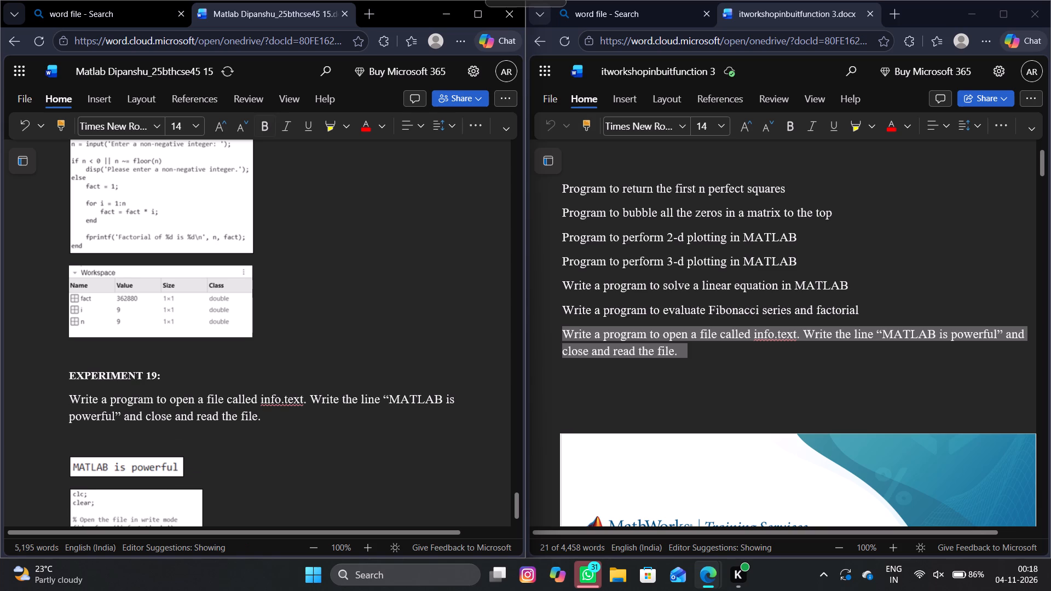
pyautogui.scroll(-2, 69, 398)
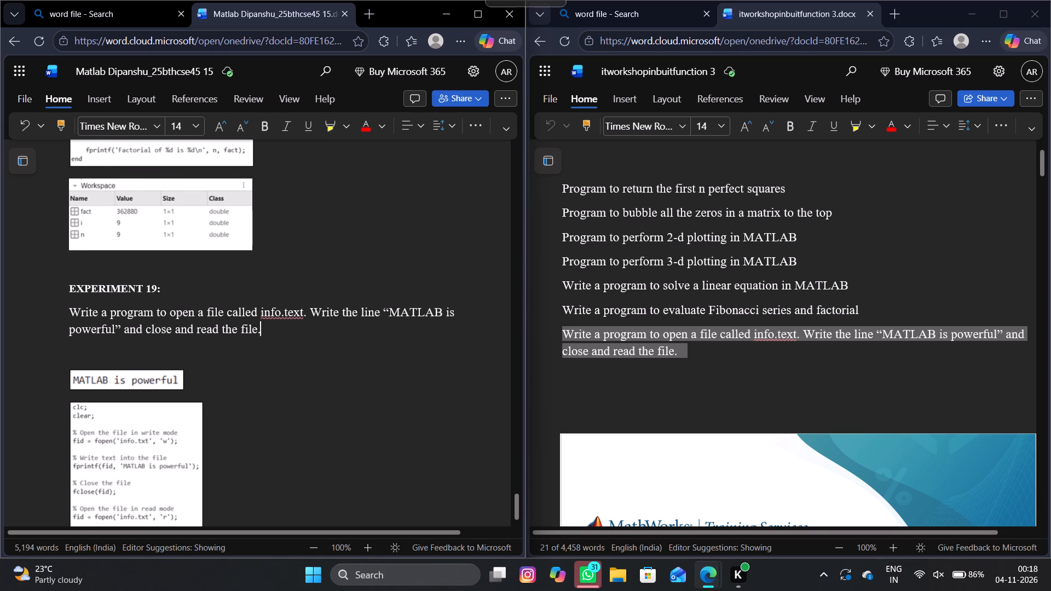
# Delete the copied program titles, from "Program to return the first n perfect squares" through the info.text program, in itworkshopinbuitfunction 3.
pyautogui.click(692, 349)
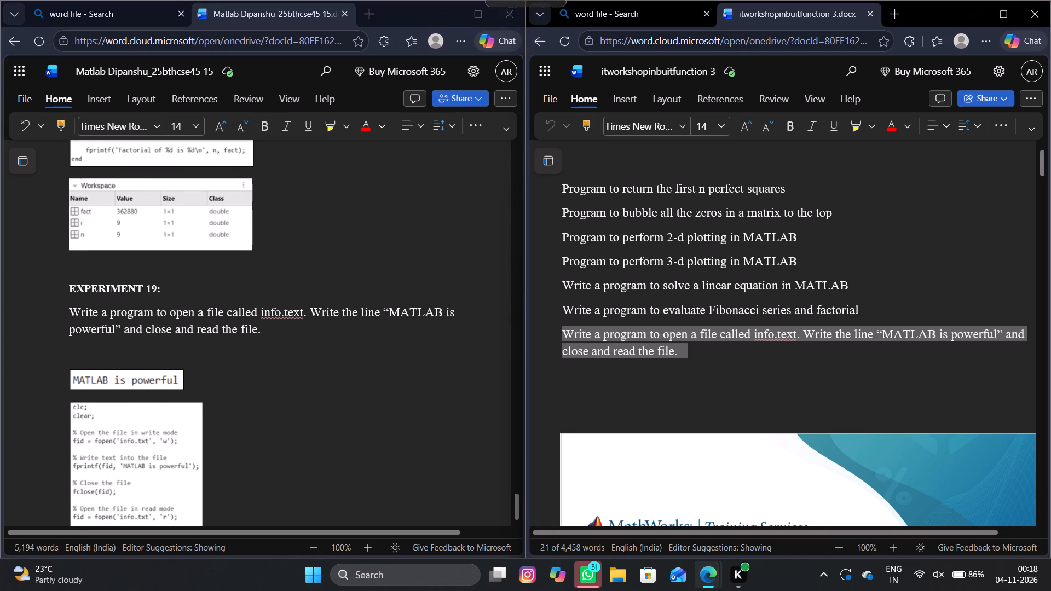
pyautogui.moveTo(692, 349); pyautogui.dragTo(563, 188)
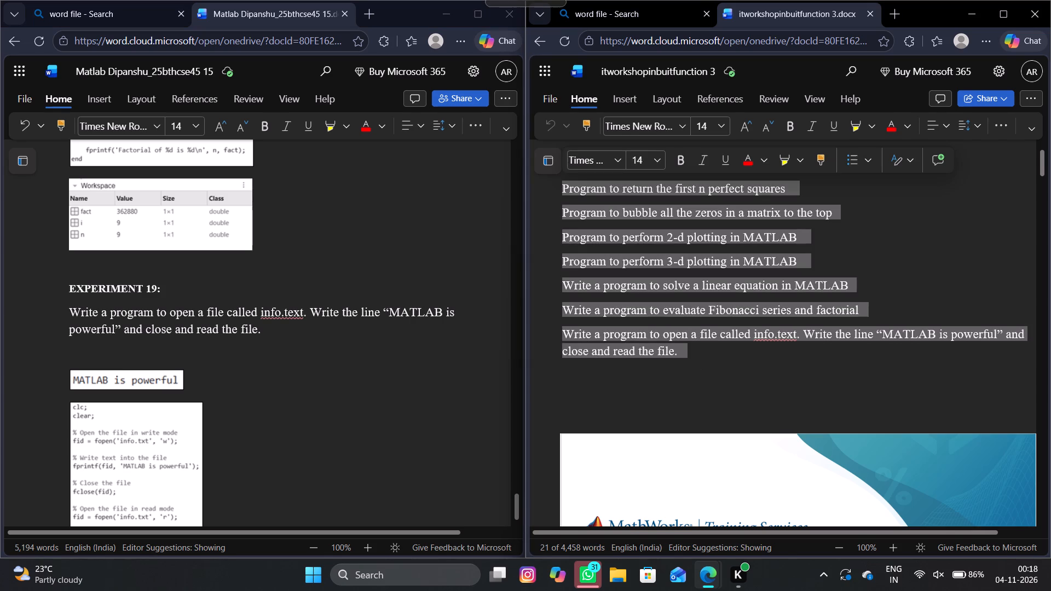
pyautogui.press('BackSpace')
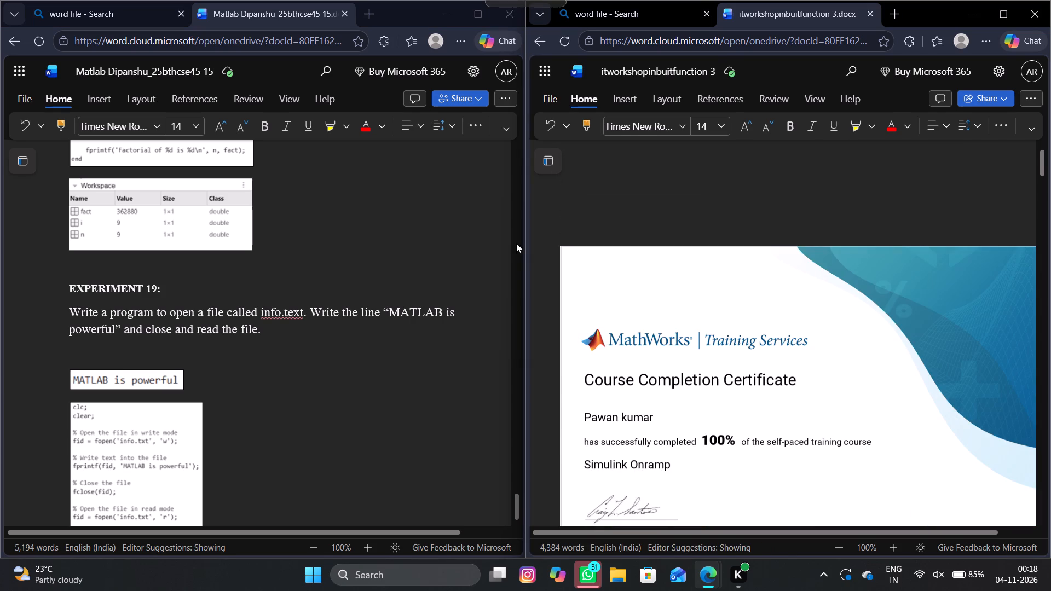
# Review the Matlab report backward from EXPERIMENT 19 to the control-structures experiment numbered 11.
pyautogui.rightClick(368, 231)
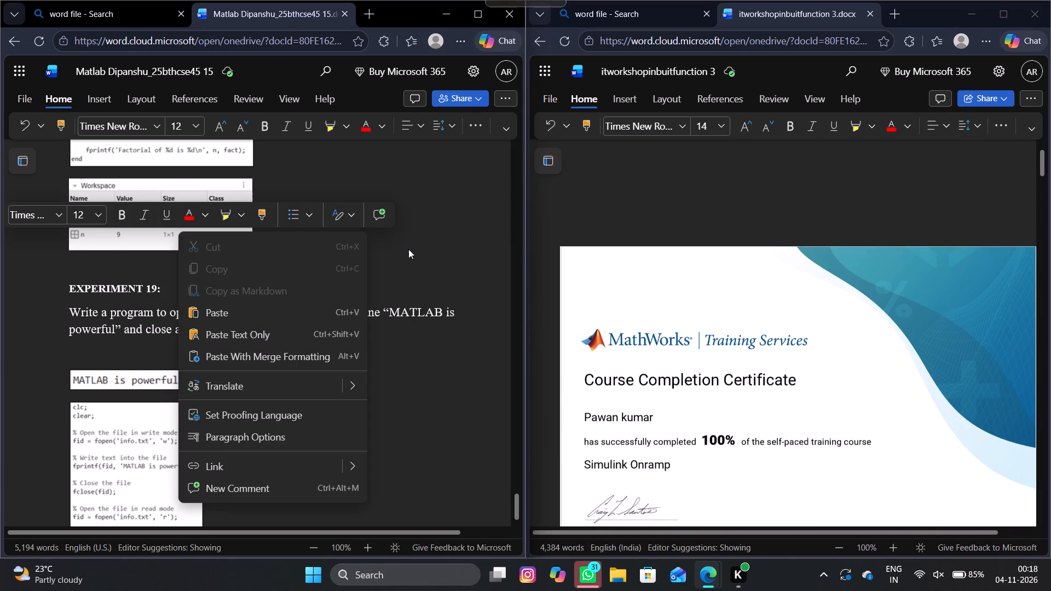
pyautogui.click(408, 249)
pyautogui.scroll(11, 408, 249)
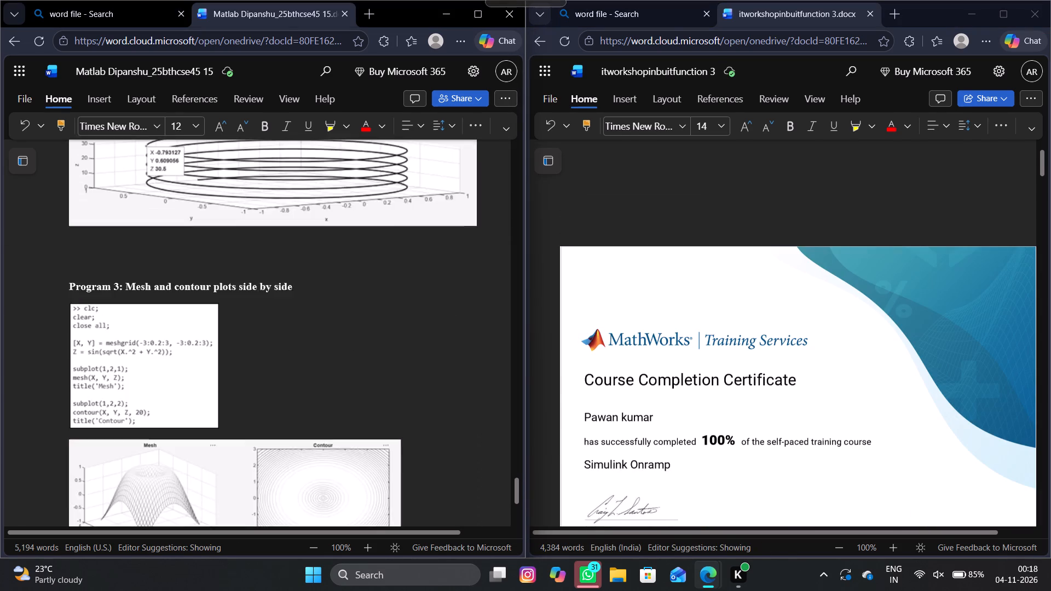
pyautogui.scroll(5, 408, 249)
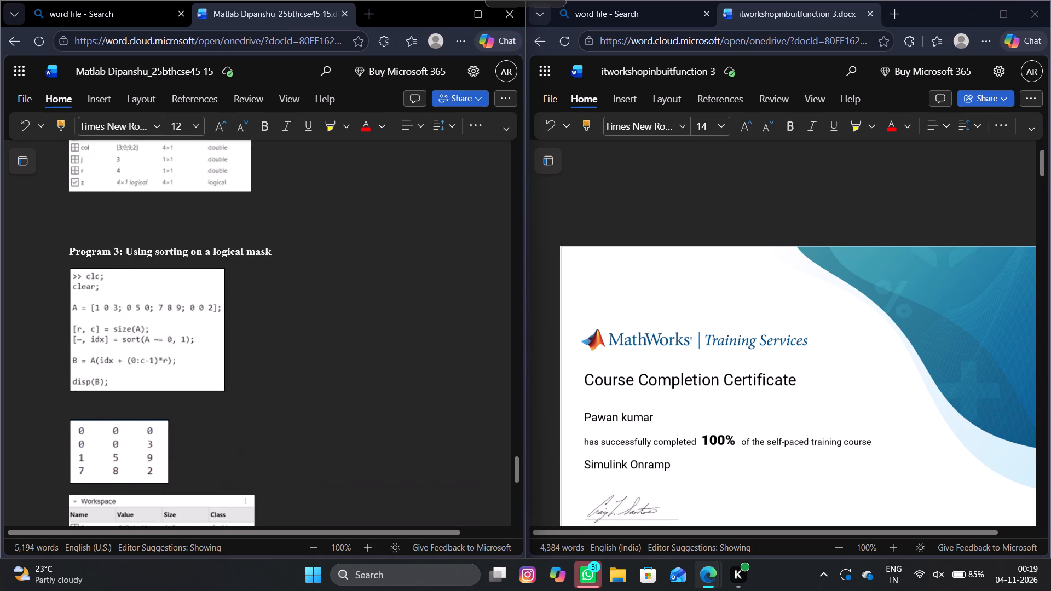
pyautogui.scroll(5, 408, 249)
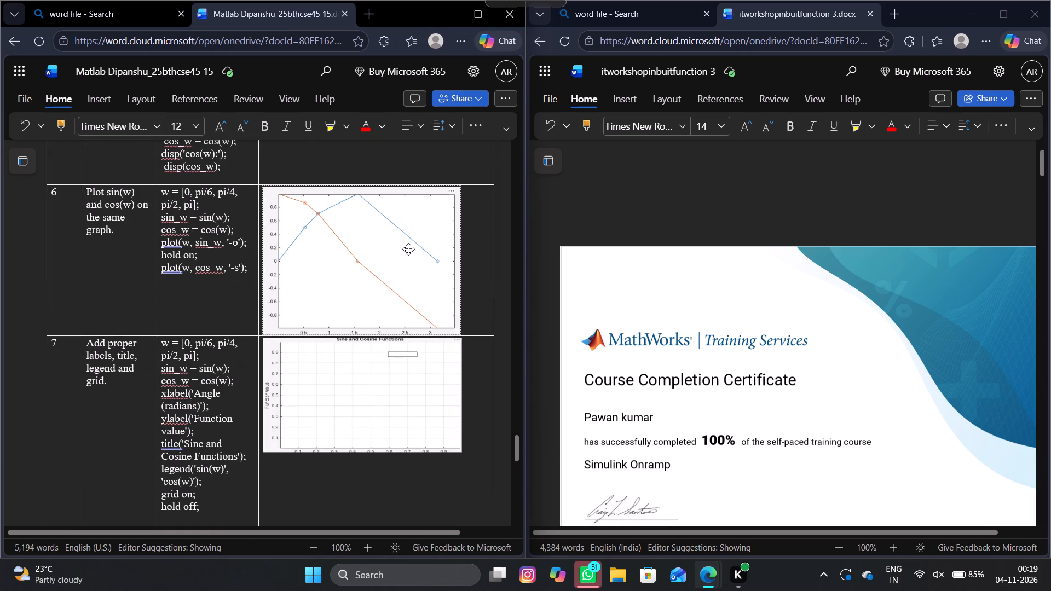
pyautogui.scroll(1, 408, 249)
pyautogui.scroll(2, 386, 210)
pyautogui.click(410, 154)
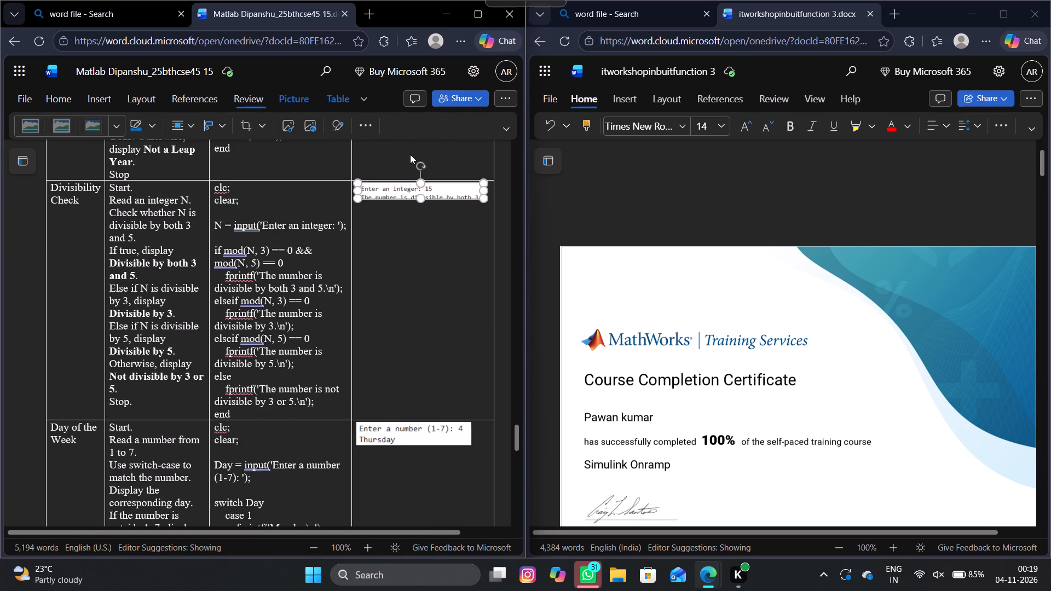
pyautogui.scroll(7, 410, 154)
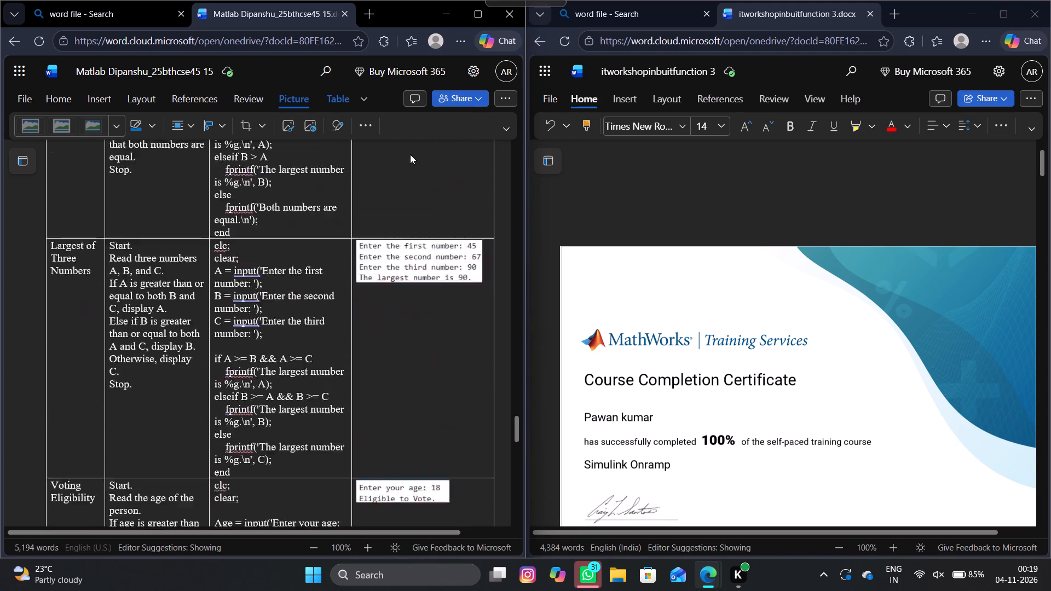
pyautogui.scroll(6, 410, 154)
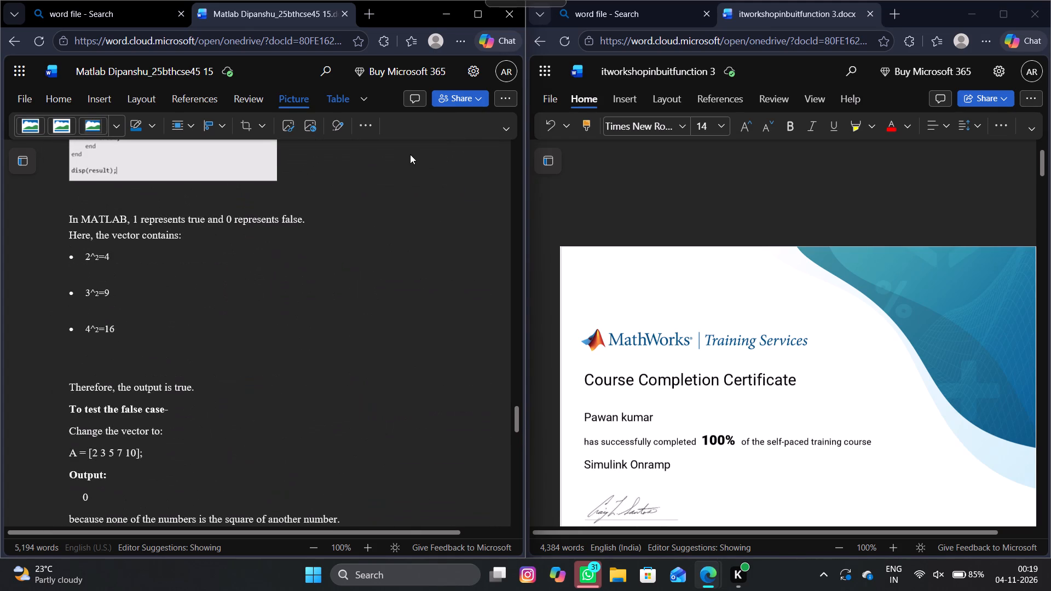
# Examine the titles and numbering of experiments 11, 10 and 09 in the Matlab report, back to the Amplitude Modulated (AM) Signal section.
pyautogui.scroll(-2, 410, 154)
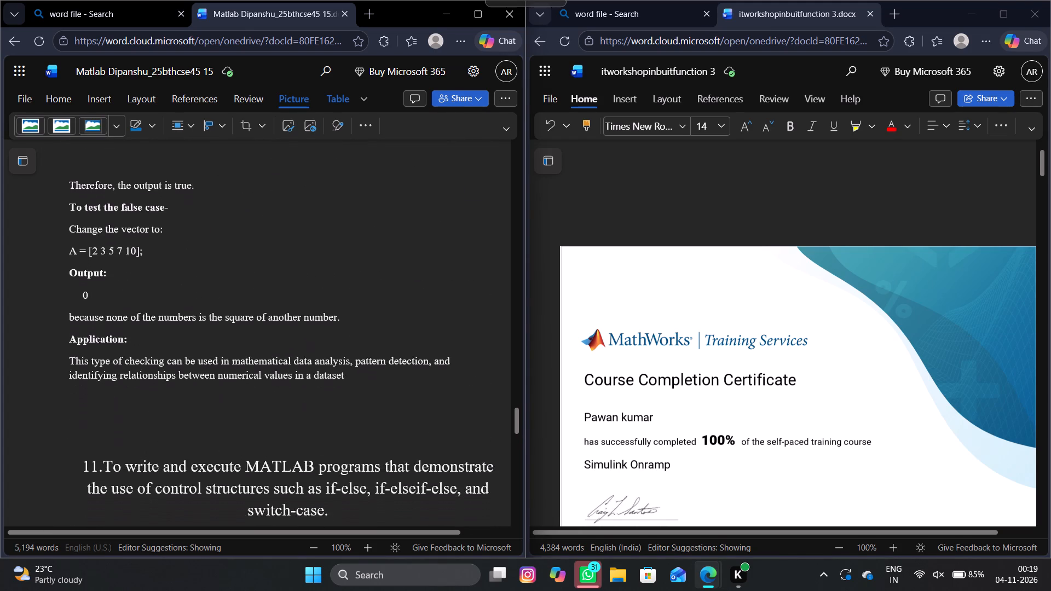
pyautogui.scroll(-2, 410, 154)
pyautogui.scroll(4, 410, 154)
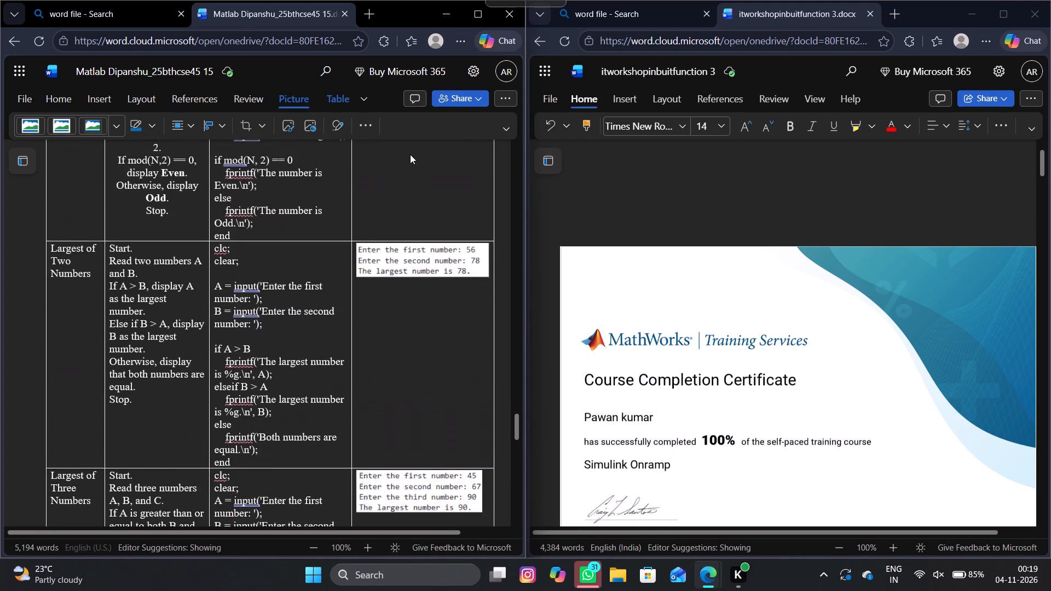
pyautogui.scroll(6, 410, 154)
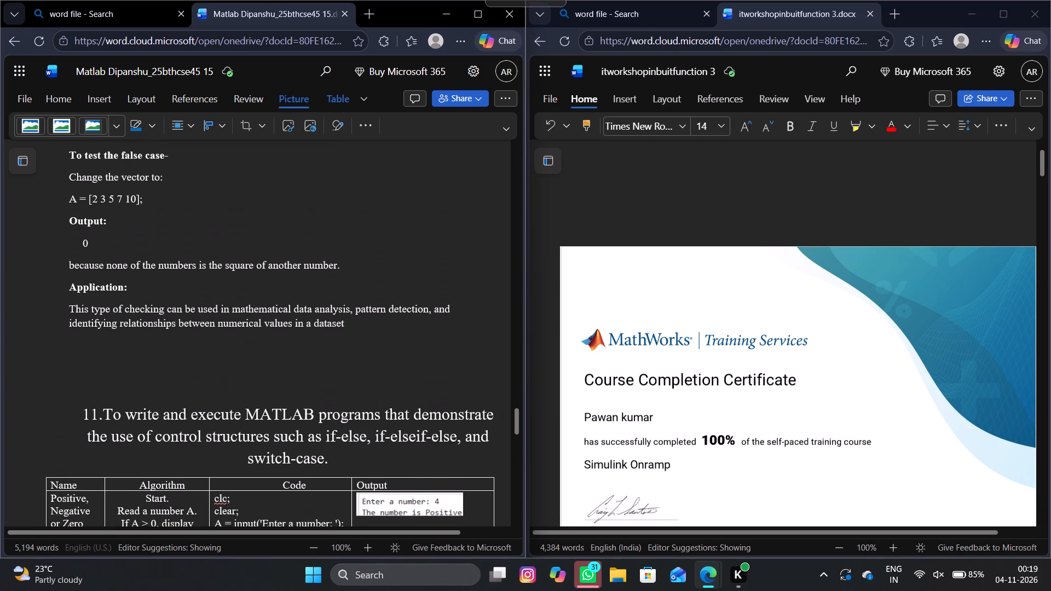
pyautogui.scroll(1, 304, 337)
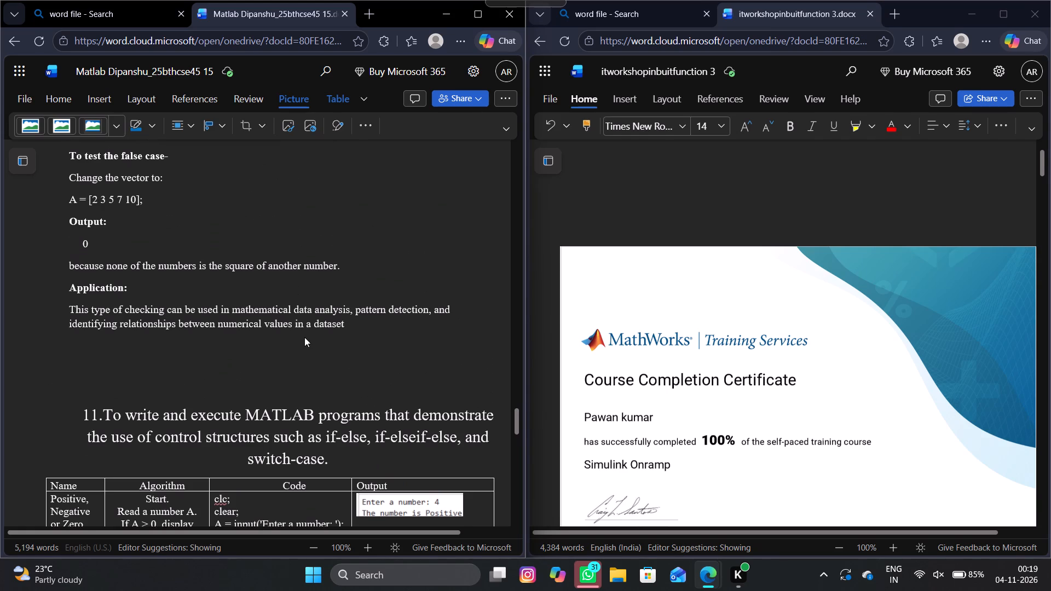
pyautogui.scroll(6, 304, 337)
pyautogui.scroll(-1, 304, 337)
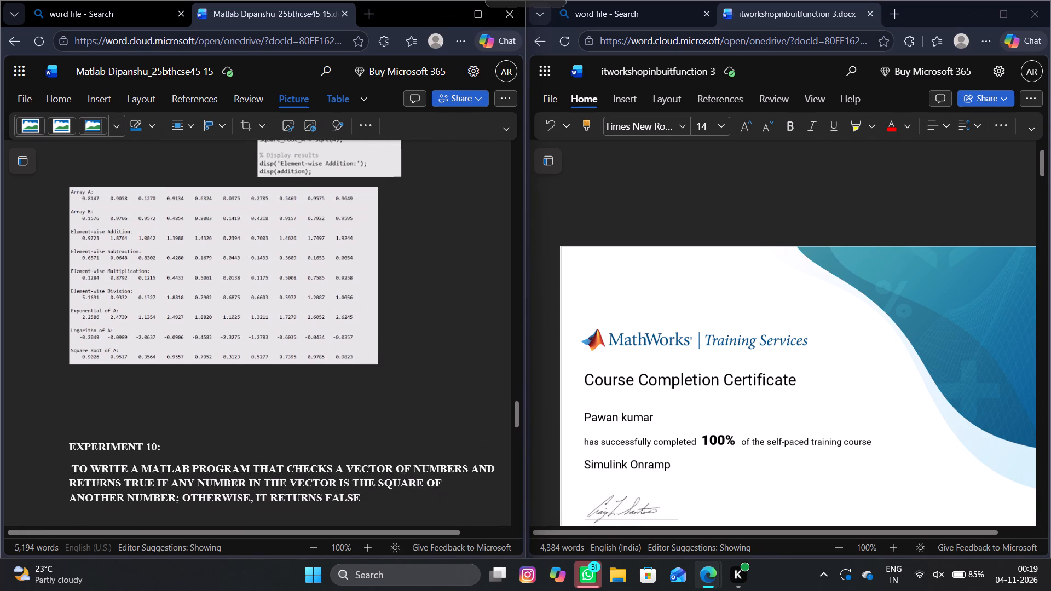
pyautogui.scroll(-2, 304, 337)
pyautogui.scroll(3, 304, 337)
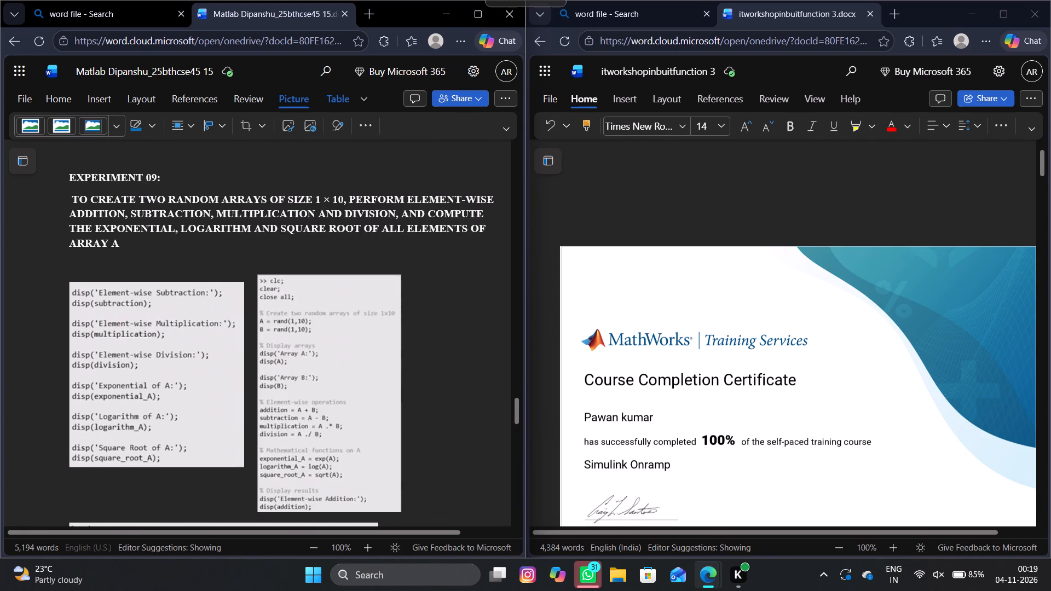
pyautogui.scroll(2, 304, 337)
pyautogui.scroll(-7, 304, 337)
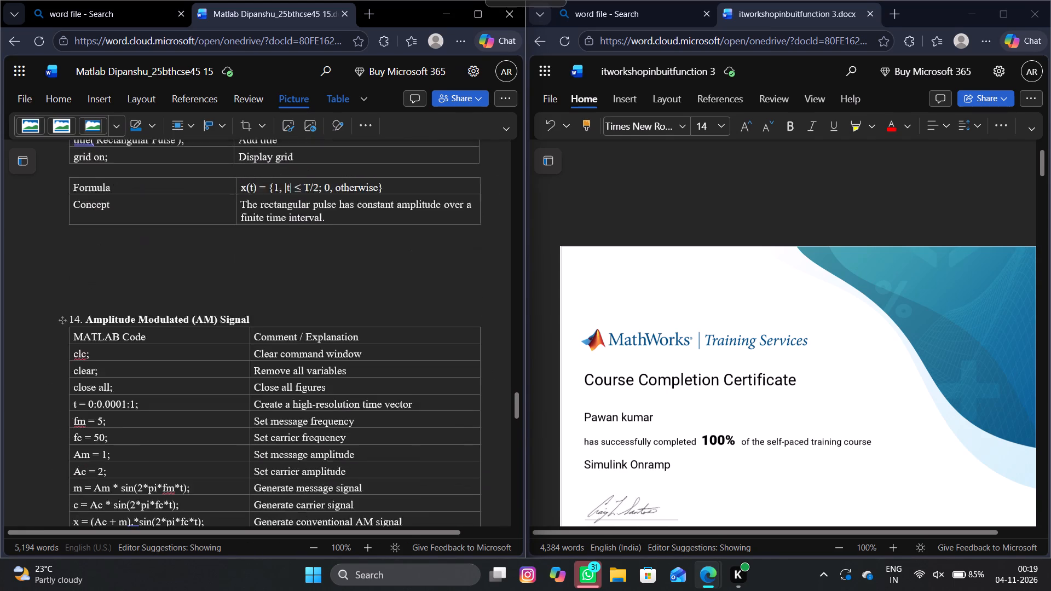
pyautogui.scroll(-4, 724, 406)
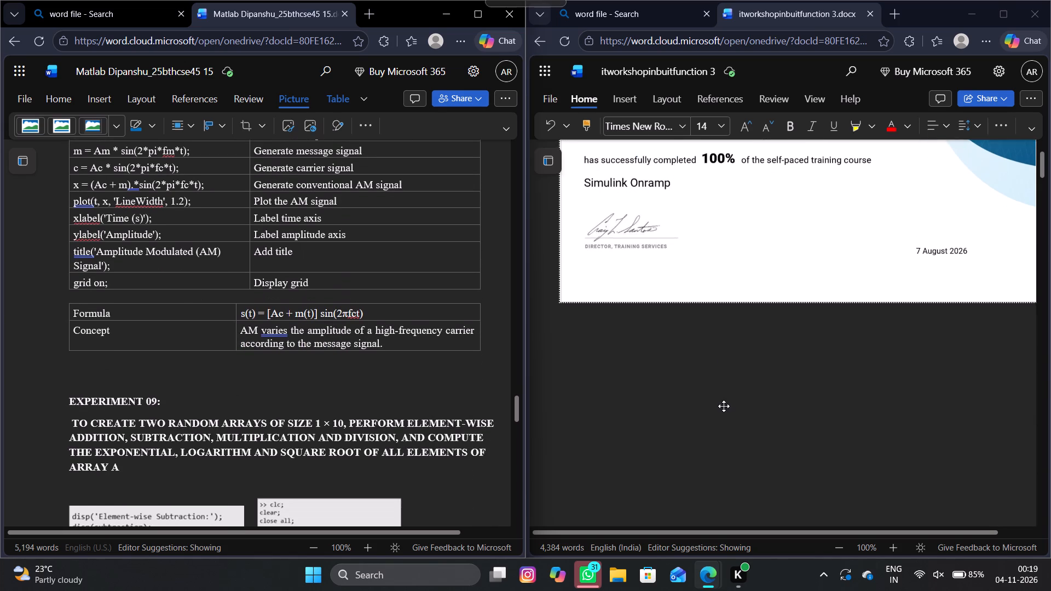
# Look through itworkshopinbuitfunction 3 from the course certificate, past the functions, operators and signals sections, to EXPERIMENT 08 and 09.
pyautogui.scroll(-9, 724, 406)
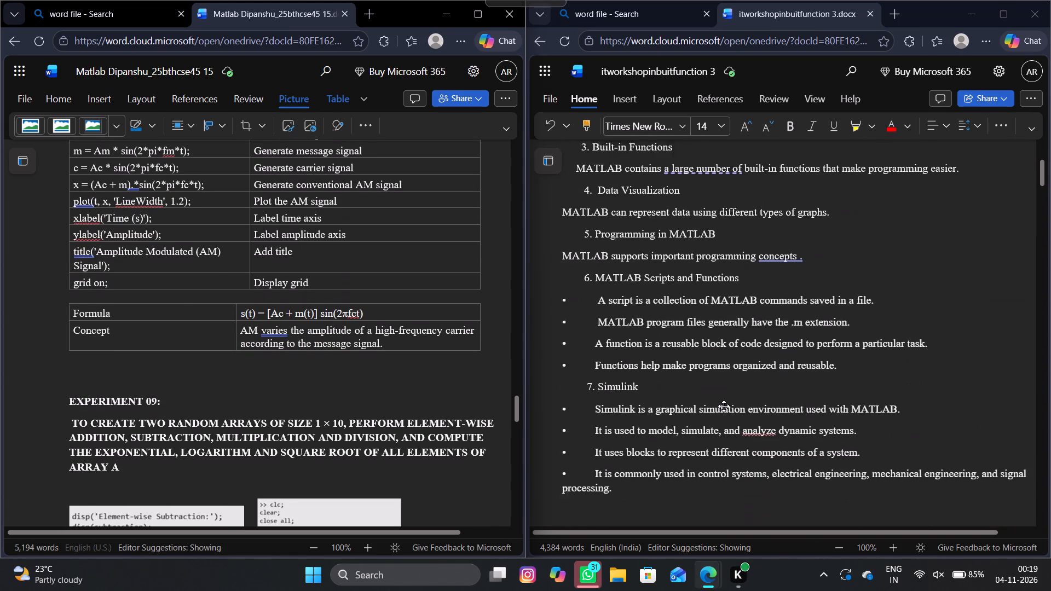
pyautogui.scroll(-13, 724, 406)
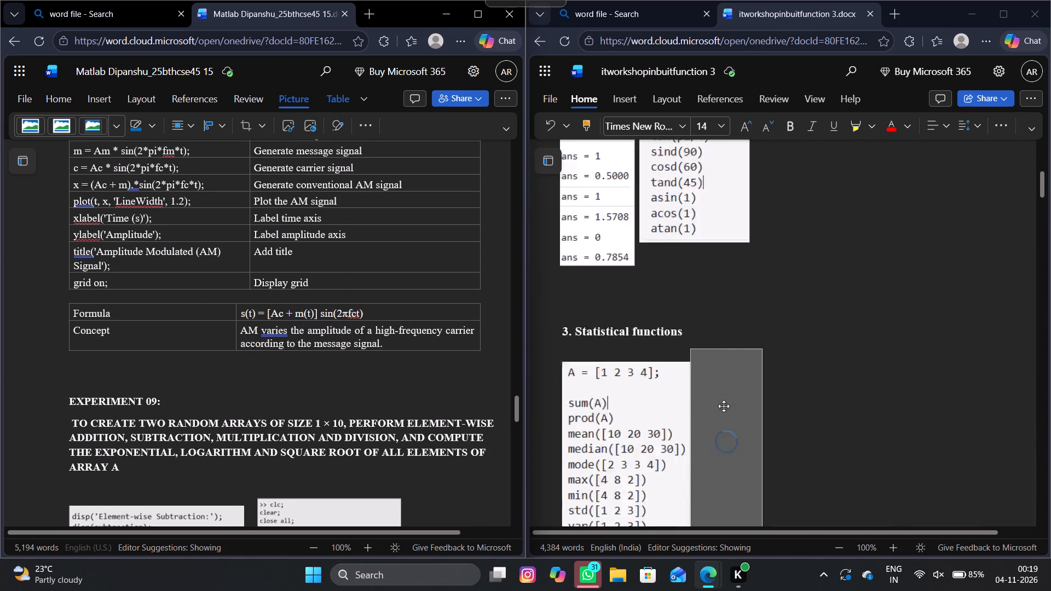
pyautogui.scroll(-8, 724, 406)
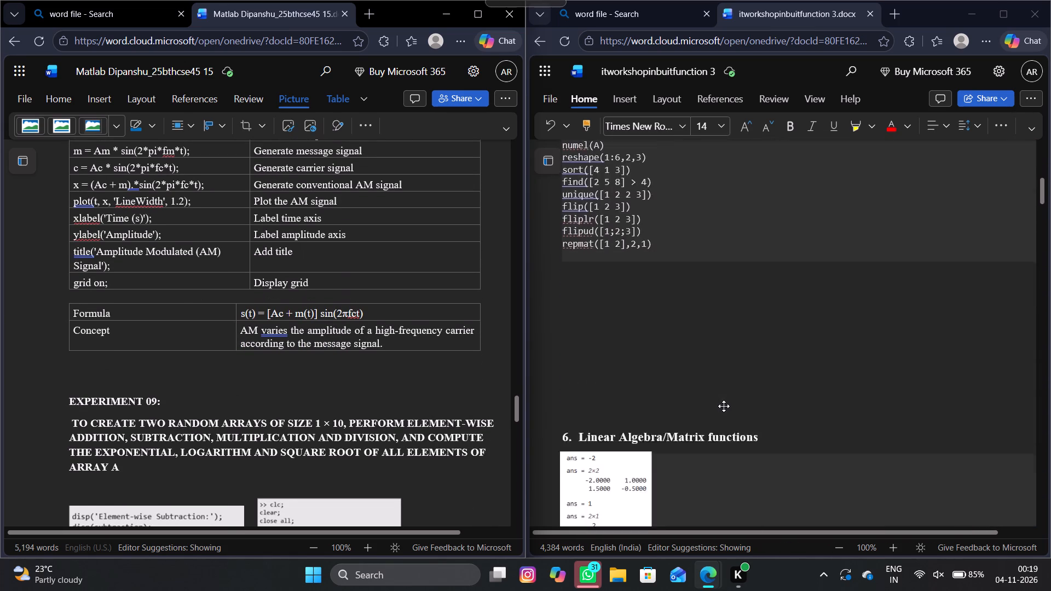
pyautogui.scroll(-7, 724, 406)
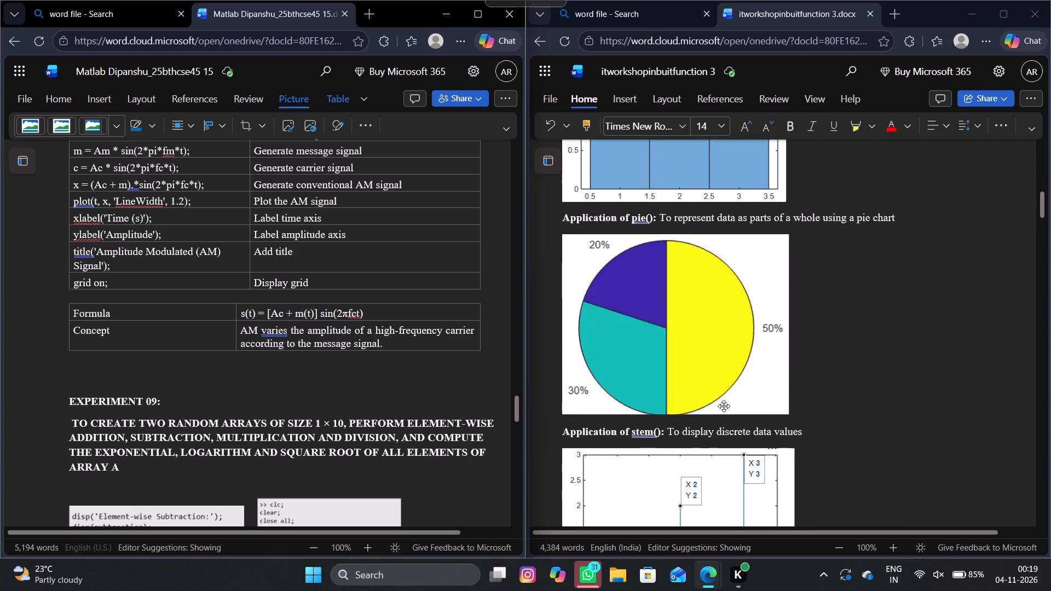
pyautogui.scroll(-6, 724, 406)
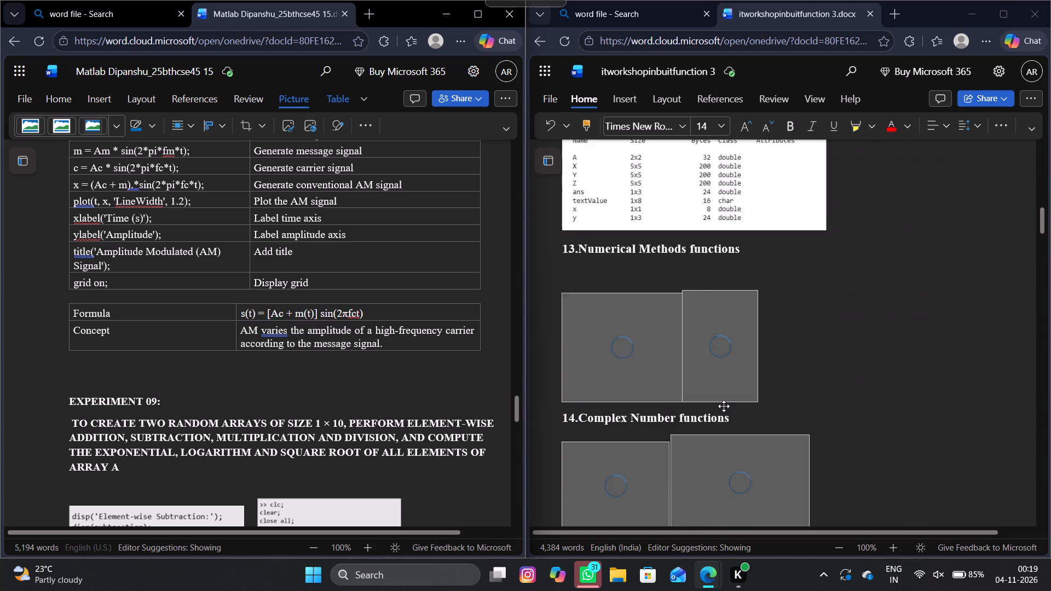
pyautogui.scroll(-5, 724, 406)
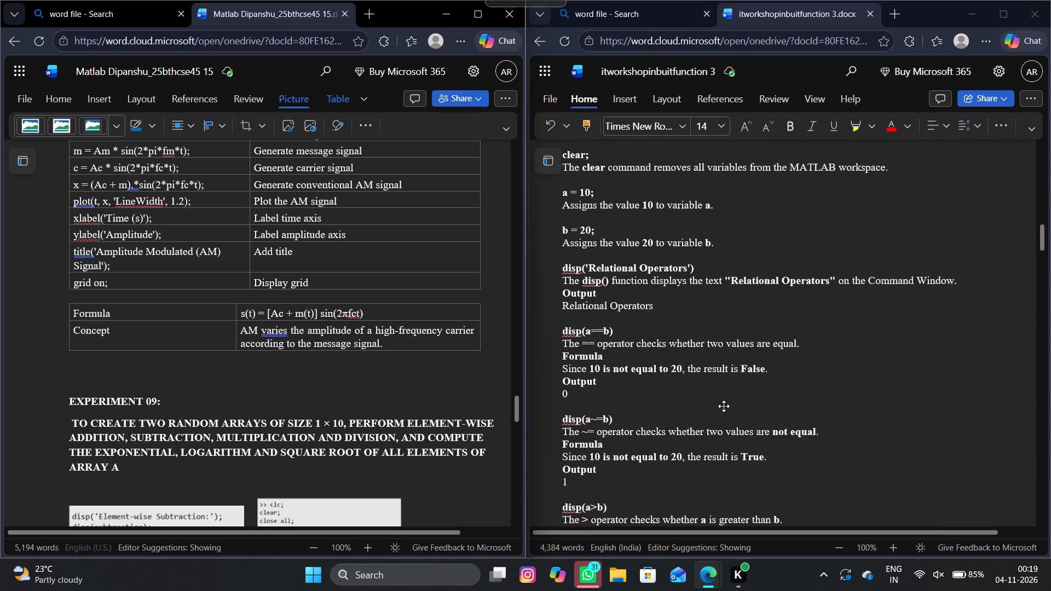
pyautogui.scroll(-8, 724, 406)
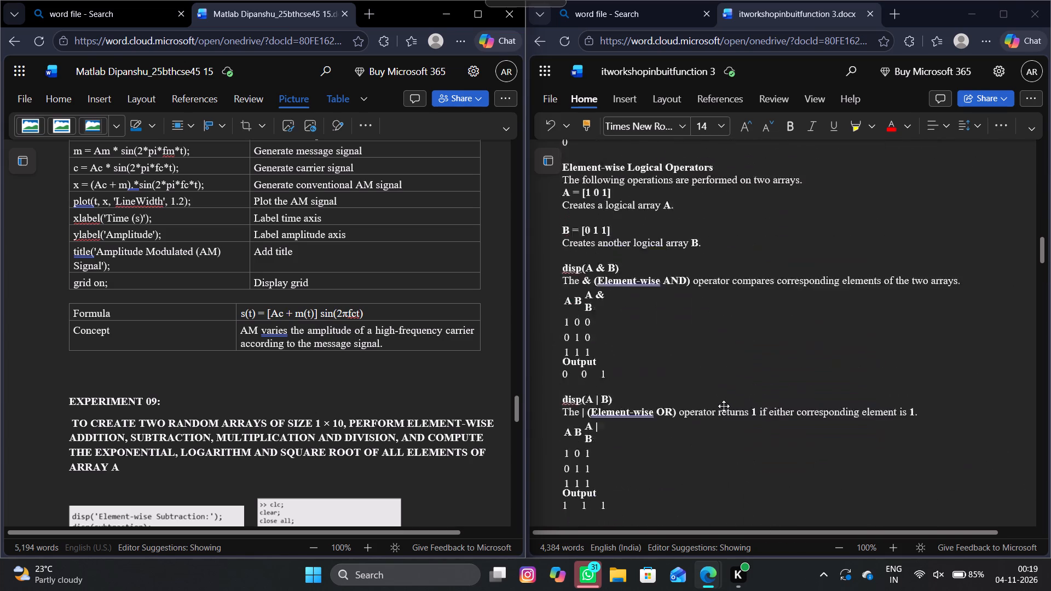
pyautogui.scroll(-7, 724, 406)
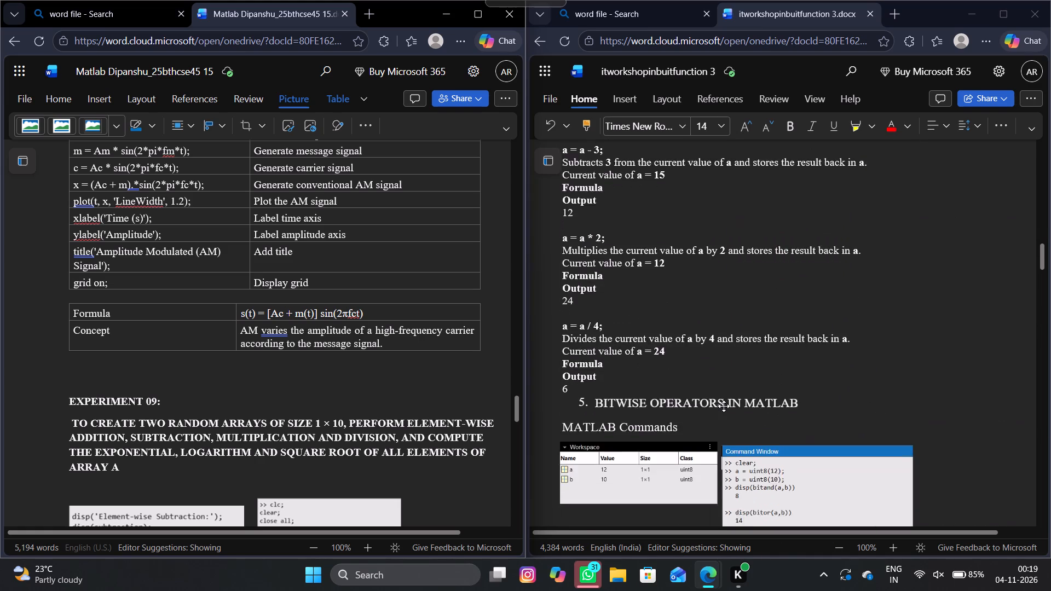
pyautogui.scroll(-6, 724, 406)
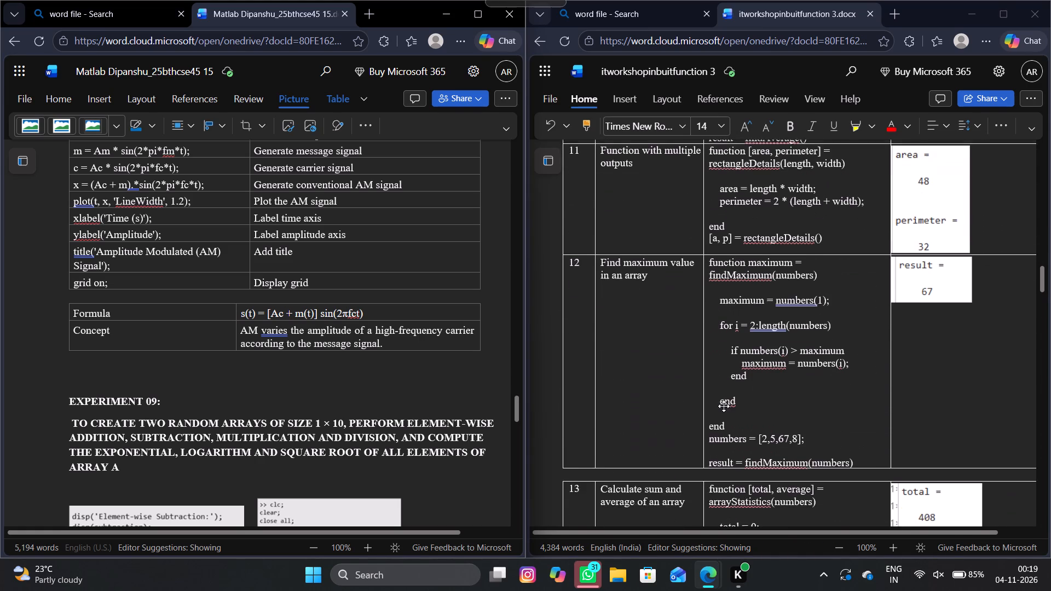
pyautogui.scroll(-5, 724, 406)
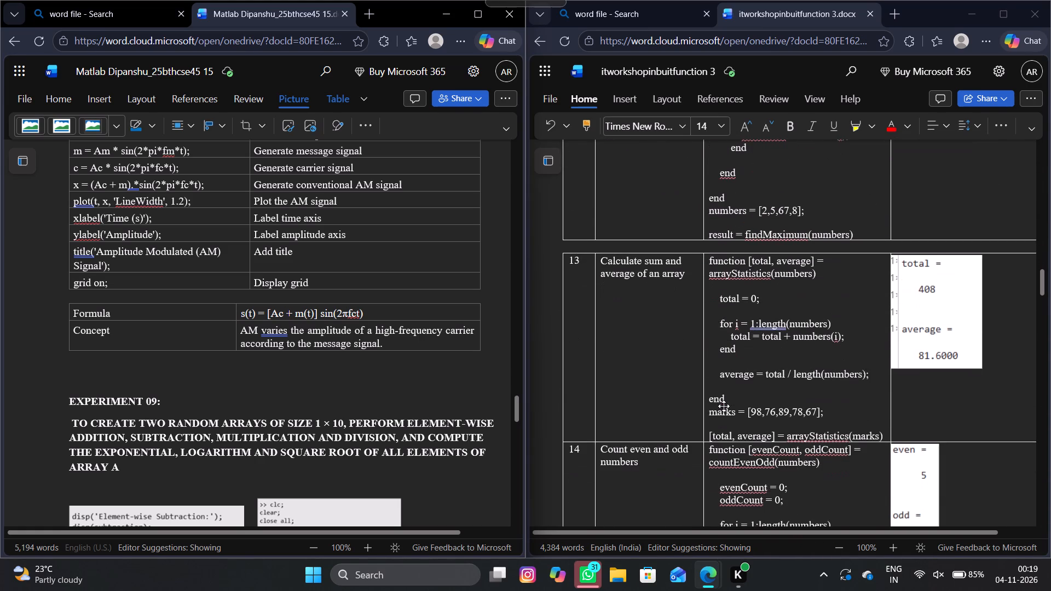
pyautogui.scroll(-7, 724, 406)
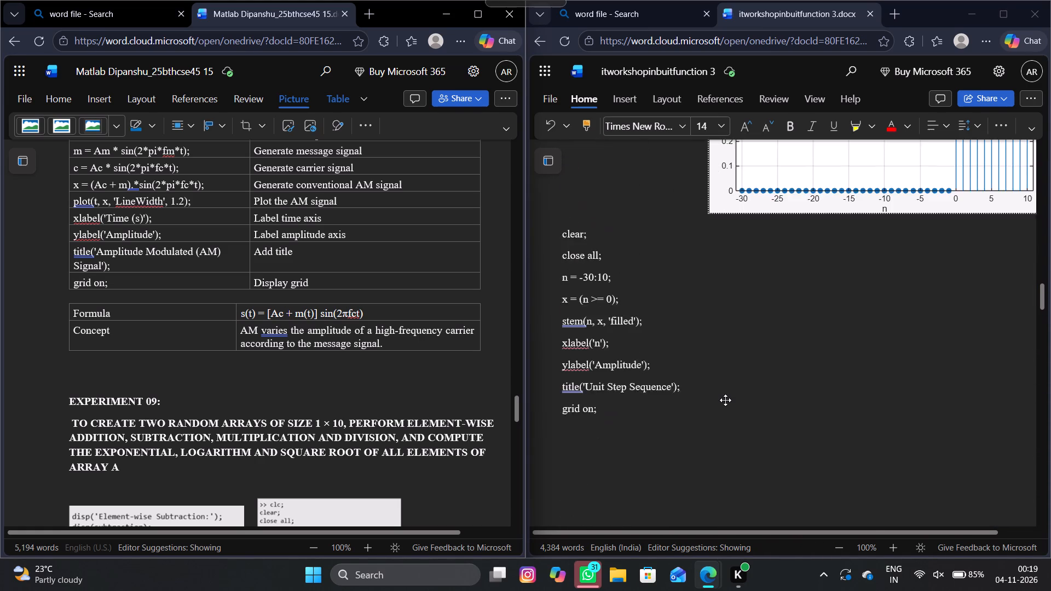
pyautogui.scroll(-9, 725, 400)
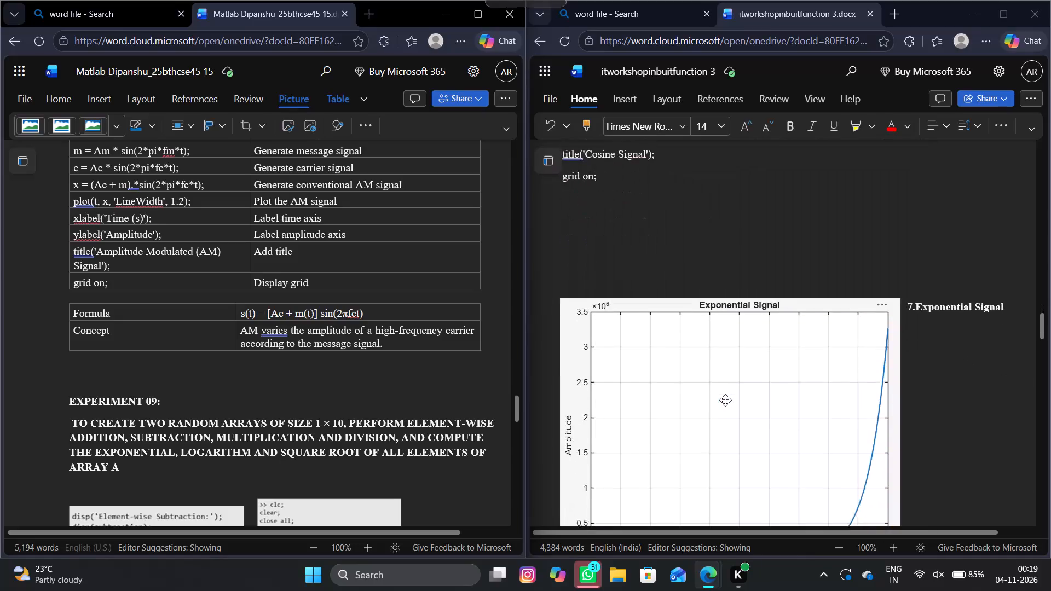
pyautogui.scroll(-8, 725, 400)
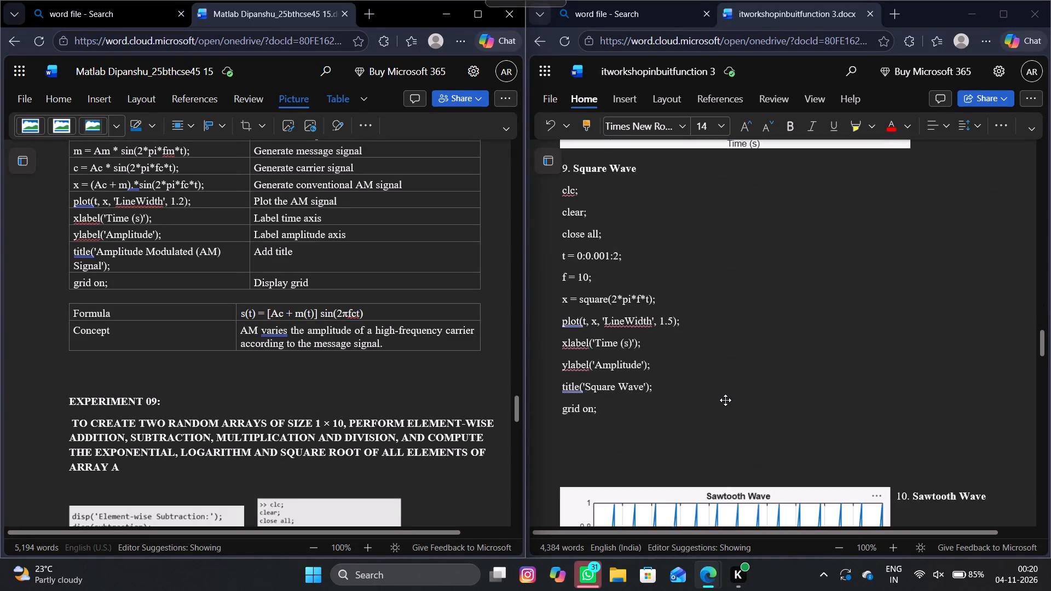
pyautogui.scroll(-5, 725, 400)
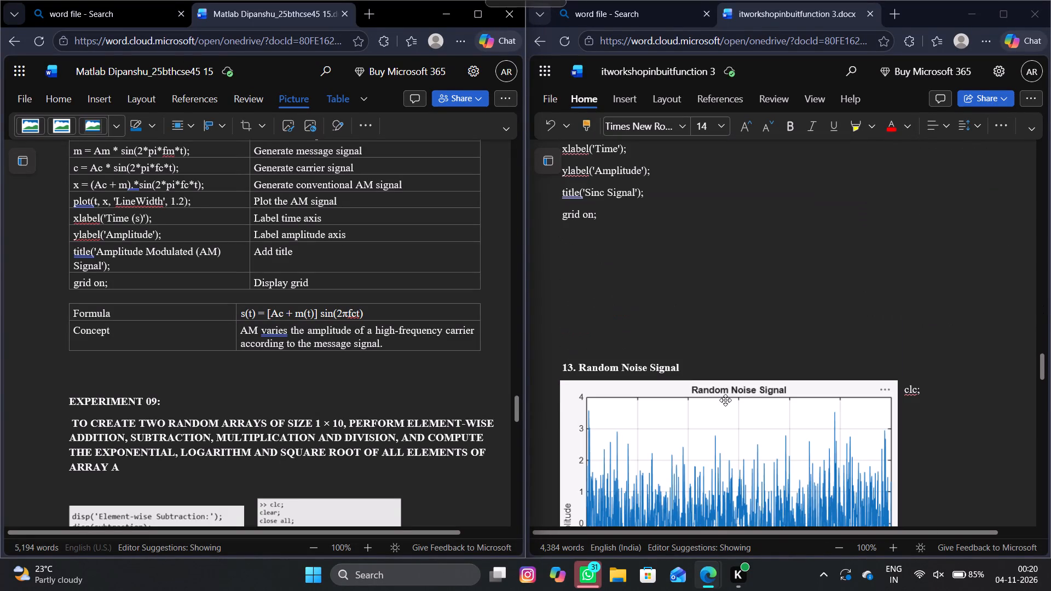
pyautogui.scroll(-5, 725, 400)
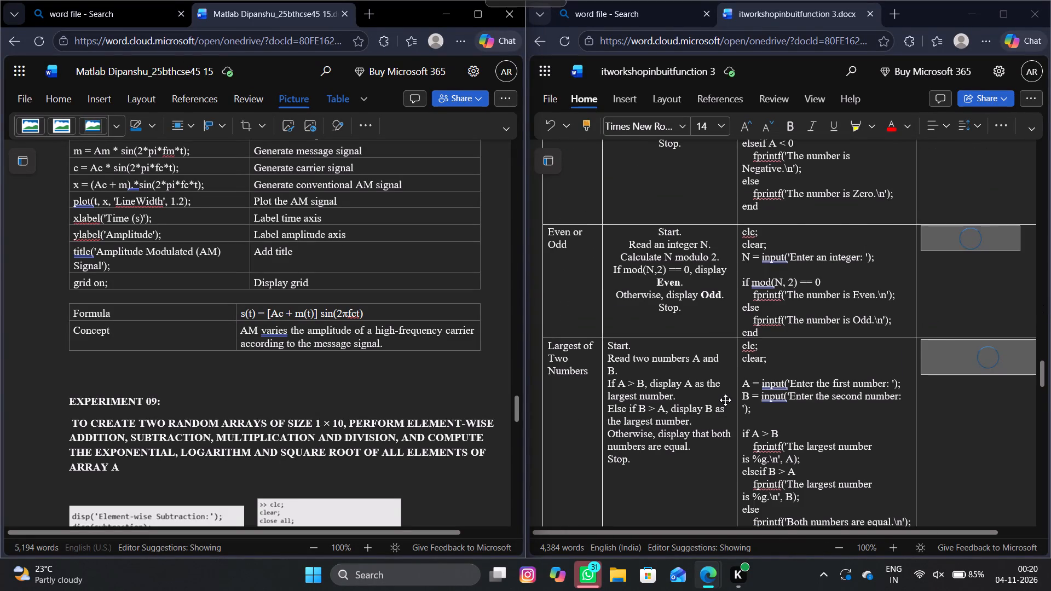
pyautogui.scroll(-13, 725, 400)
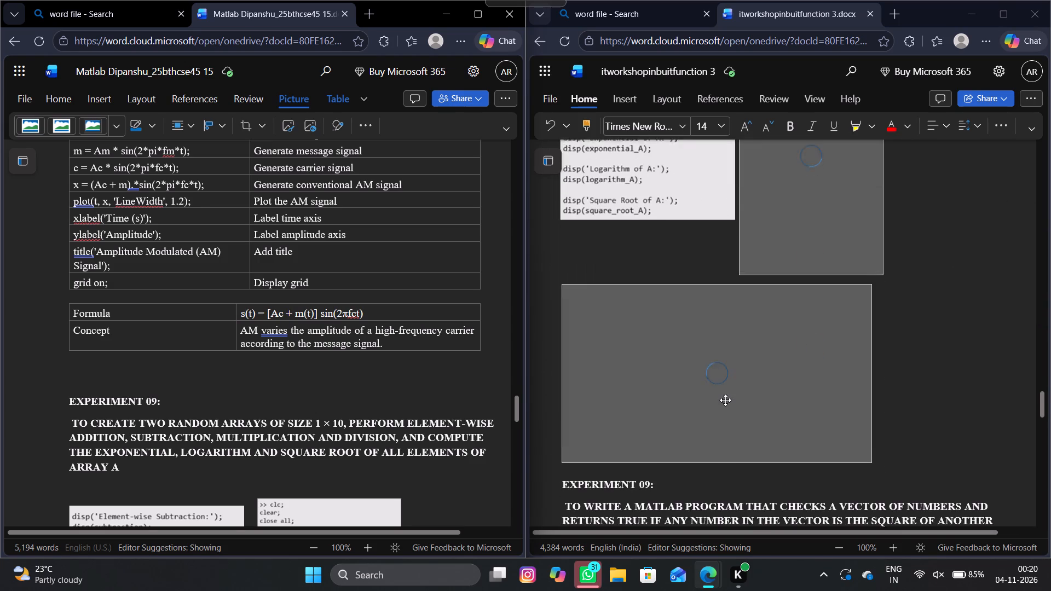
# Review the experiment headings and programs in itworkshopinbuitfunction 3 from EXPERIMENT 08 forward to the 3-D curves and surfaces experiment.
pyautogui.scroll(5, 725, 400)
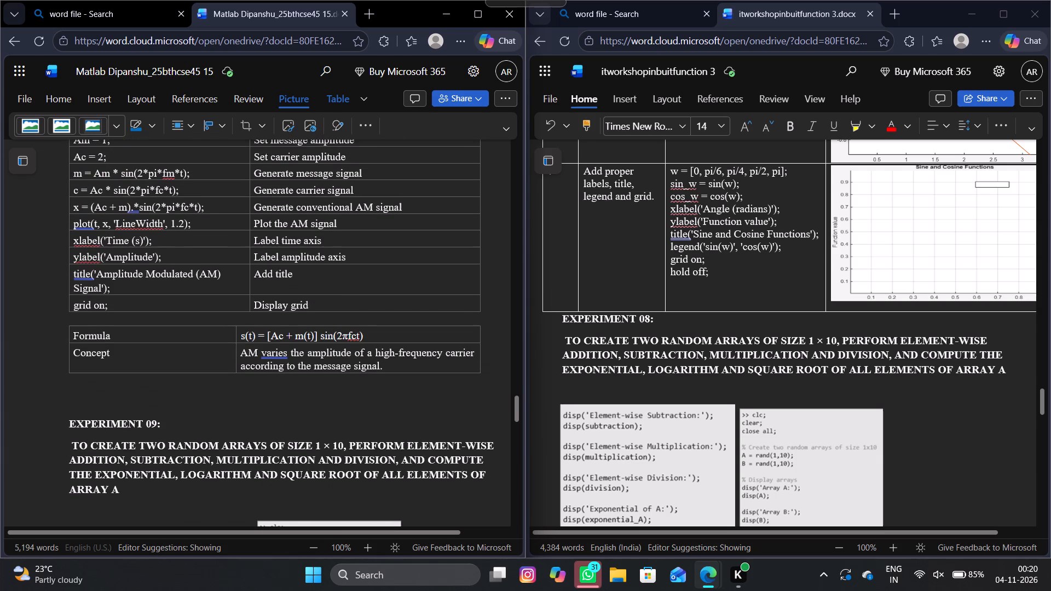
pyautogui.scroll(-9, 745, 323)
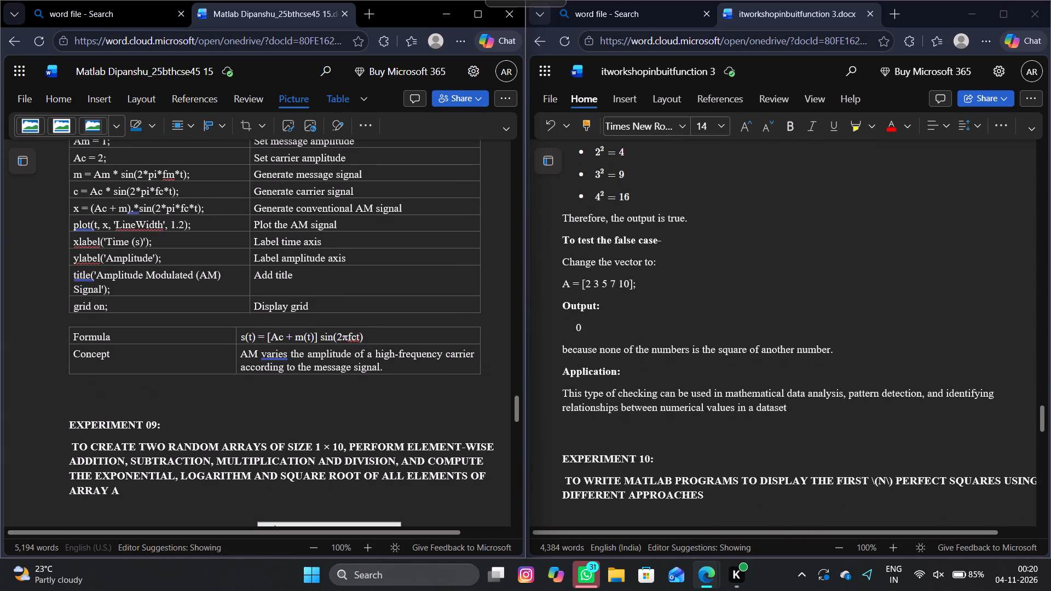
pyautogui.scroll(-4, 745, 323)
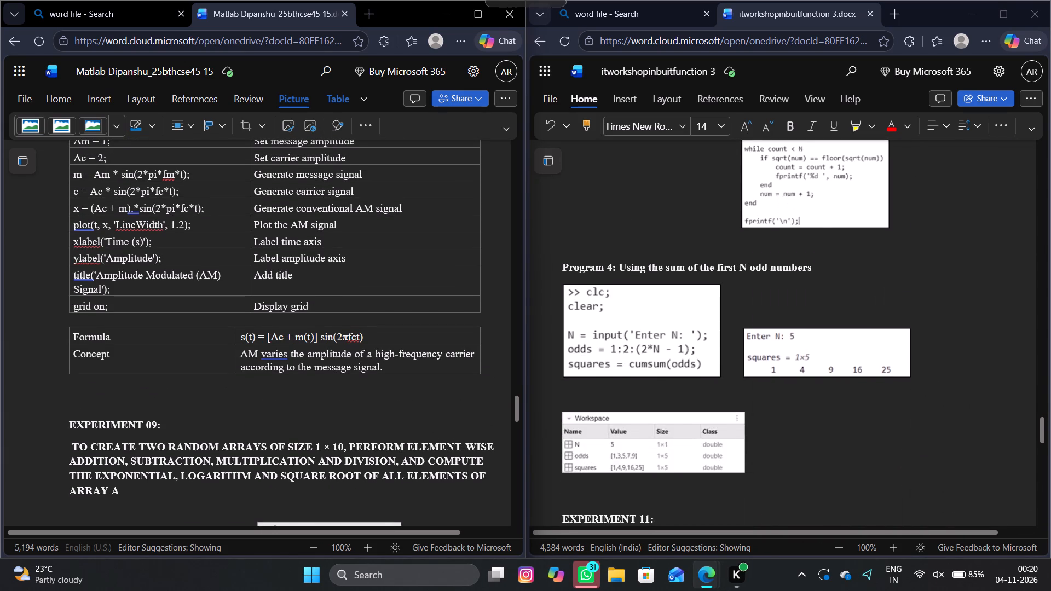
pyautogui.scroll(-6, 745, 323)
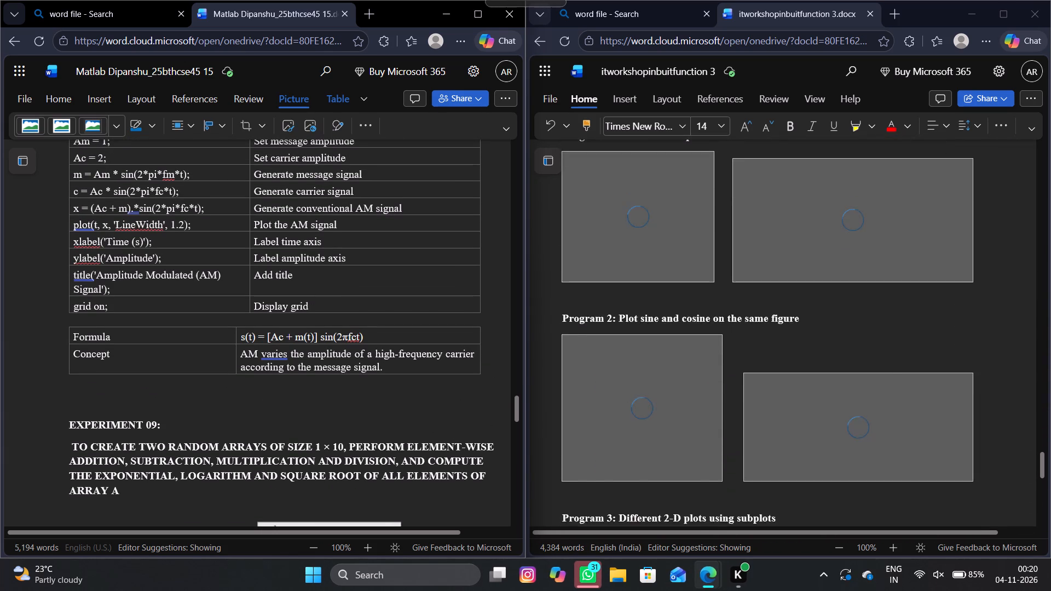
pyautogui.scroll(-1, 745, 323)
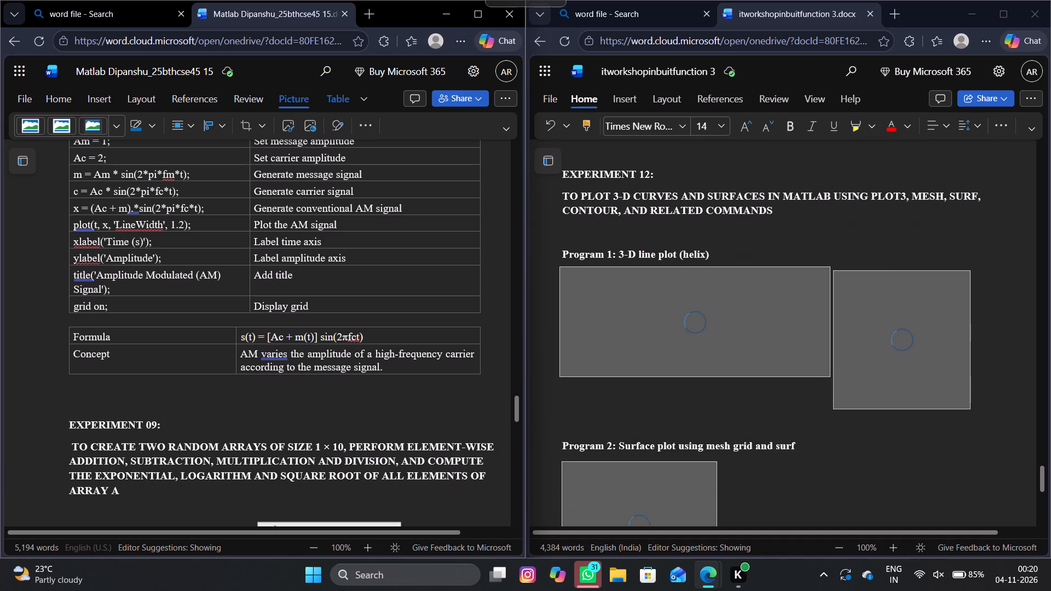
# Review the remaining experiments in itworkshopinbuitfunction 3, from the 3-D surface plots through linear equation and Fibonacci to the INFO.TXT experiment.
pyautogui.scroll(-3, 745, 323)
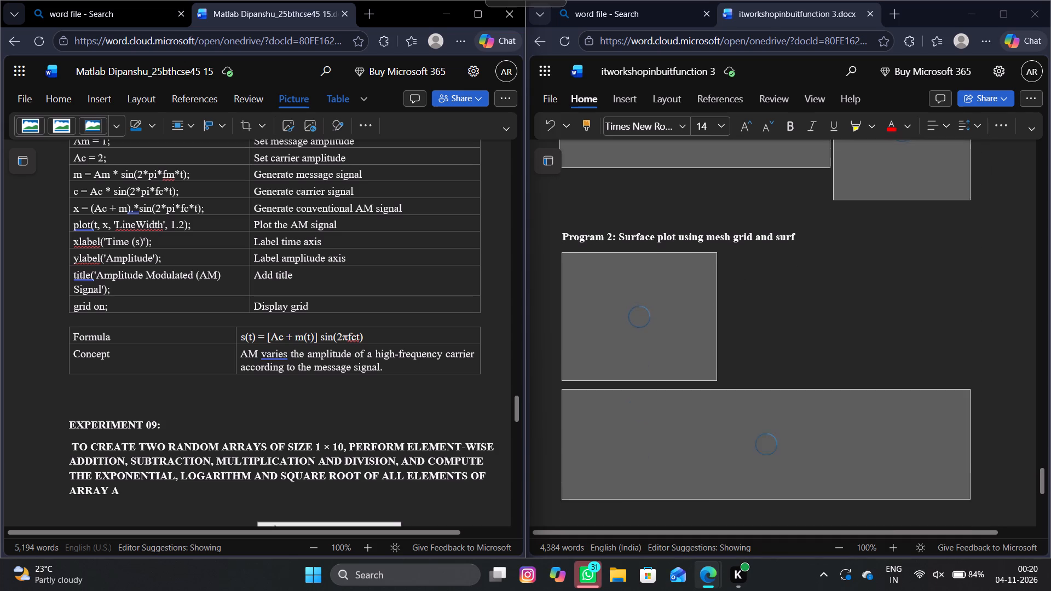
pyautogui.scroll(-8, 745, 323)
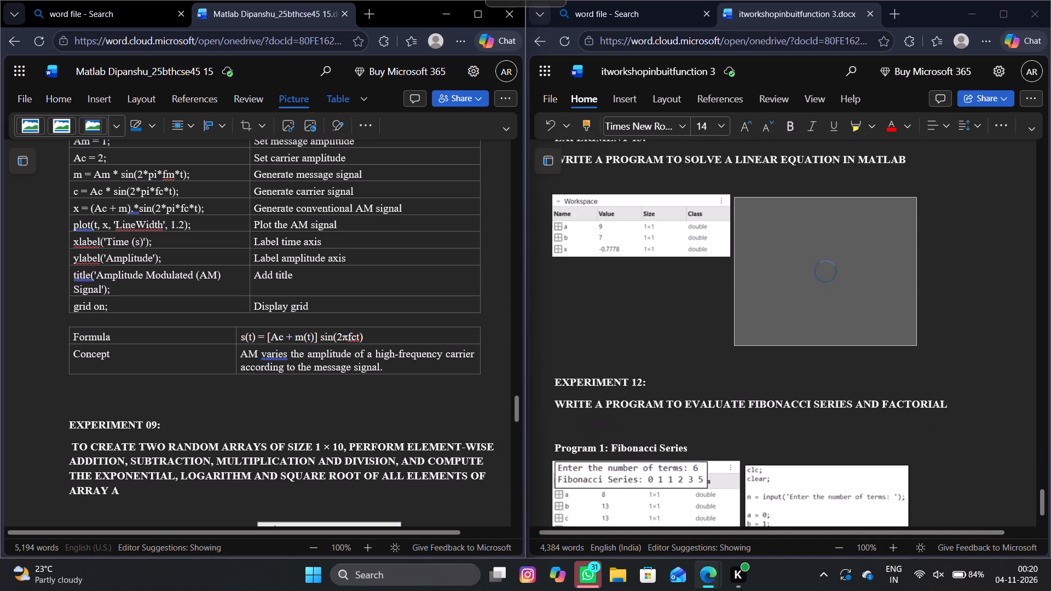
pyautogui.scroll(-2, 745, 323)
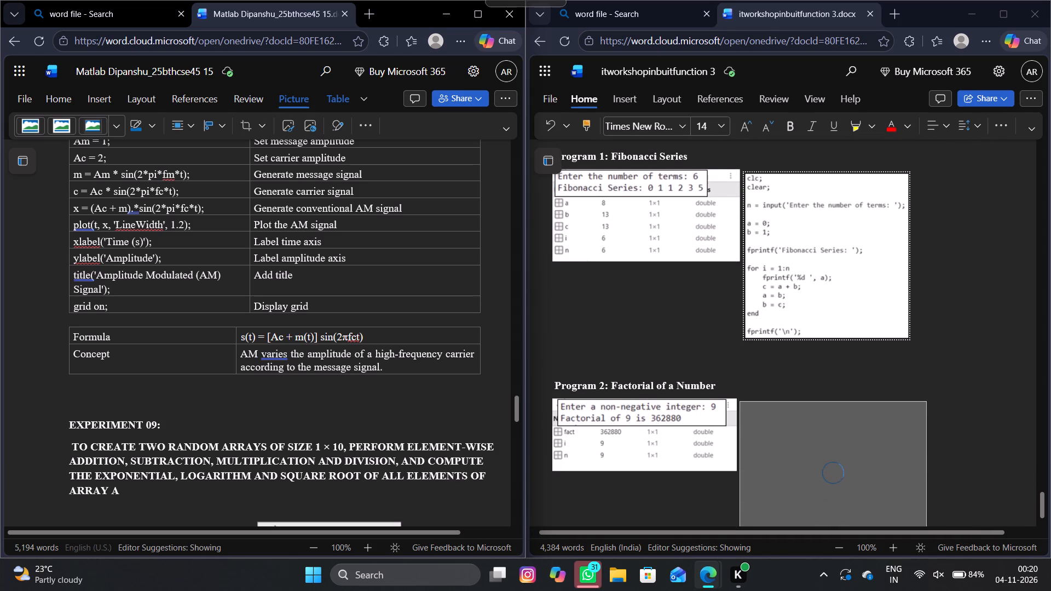
pyautogui.scroll(-6, 745, 323)
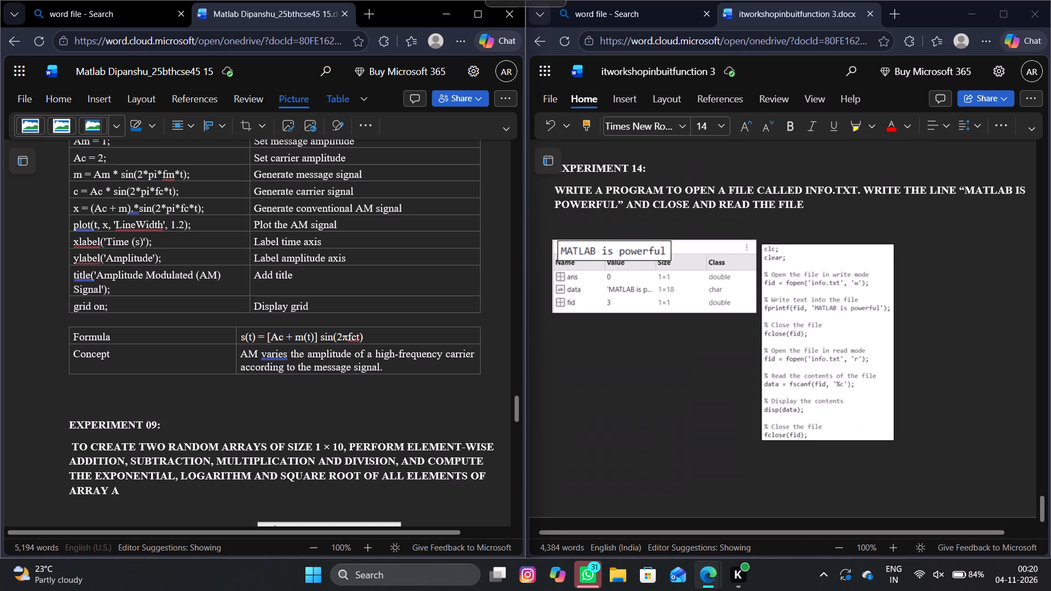
pyautogui.scroll(-1, 745, 323)
# Recheck the numbering of the factorial, Fibonacci and linear-equation experiments near the end of itworkshopinbuitfunction 3.
pyautogui.scroll(3, 745, 323)
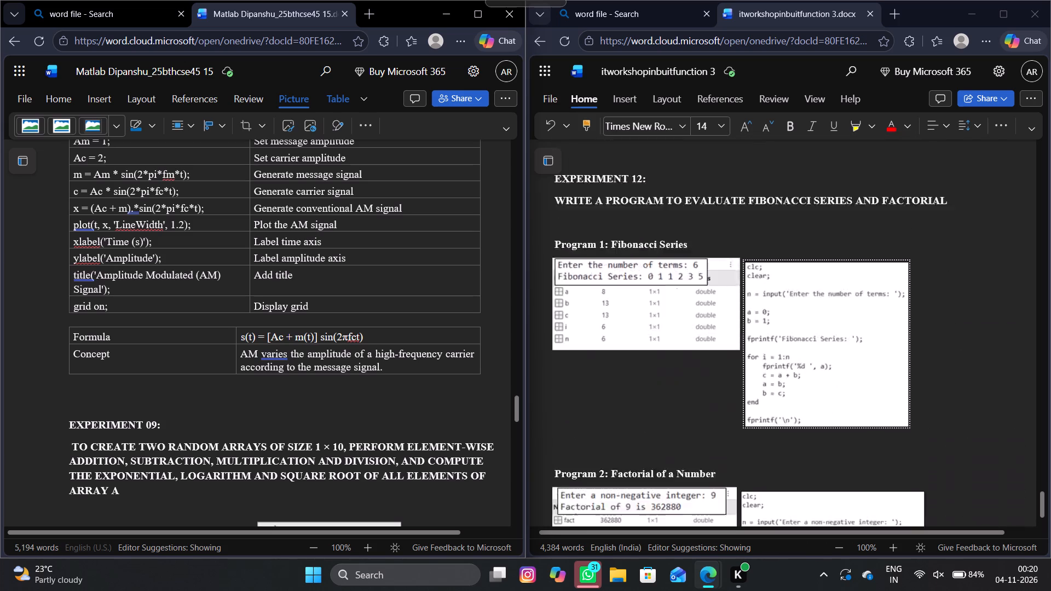
pyautogui.scroll(1, 745, 323)
pyautogui.scroll(-4, 745, 323)
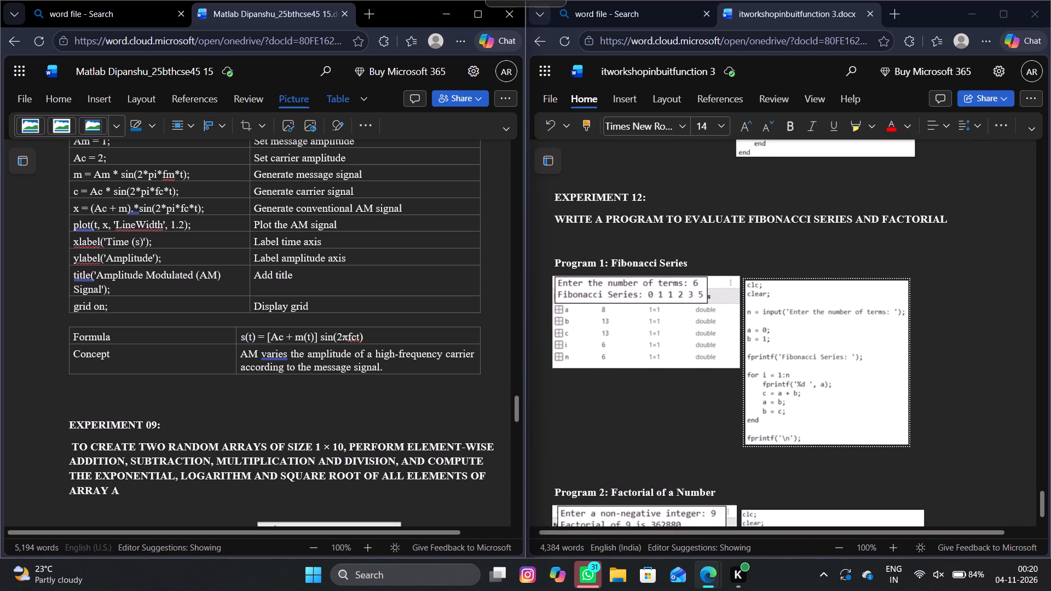
pyautogui.scroll(5, 745, 323)
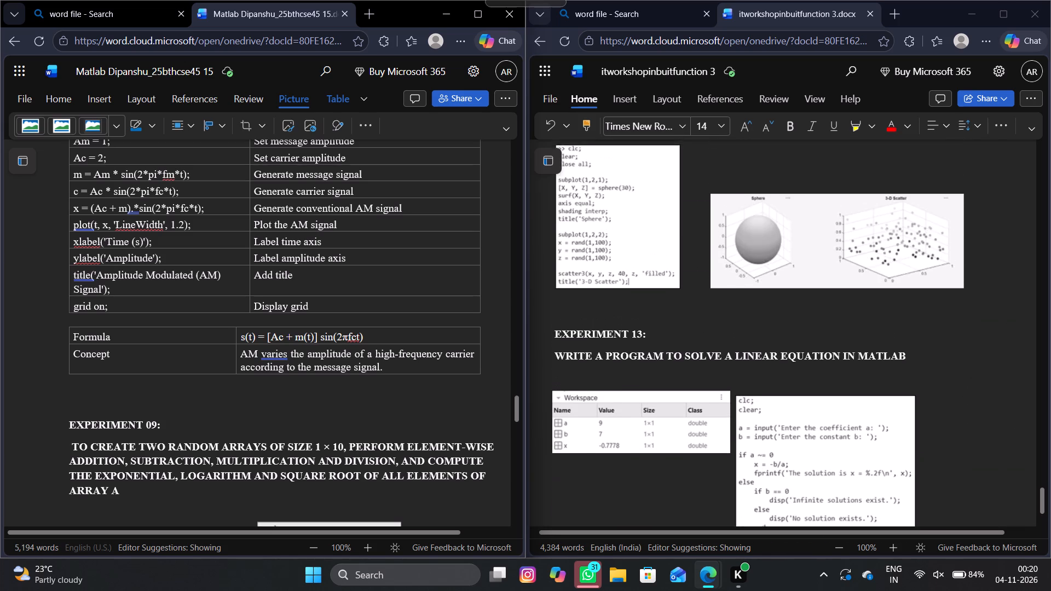
# Review itworkshopinbuitfunction 3 backward from the 3-D plots, through the 2-D plots and perfect-squares programs, to EXPERIMENT 09.
pyautogui.scroll(1, 745, 323)
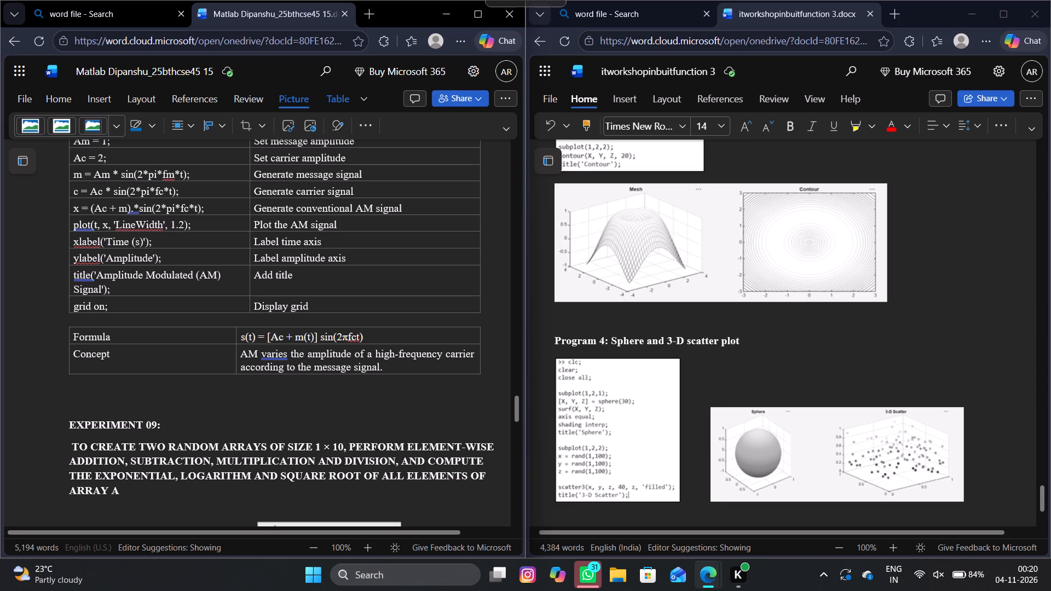
pyautogui.scroll(7, 745, 323)
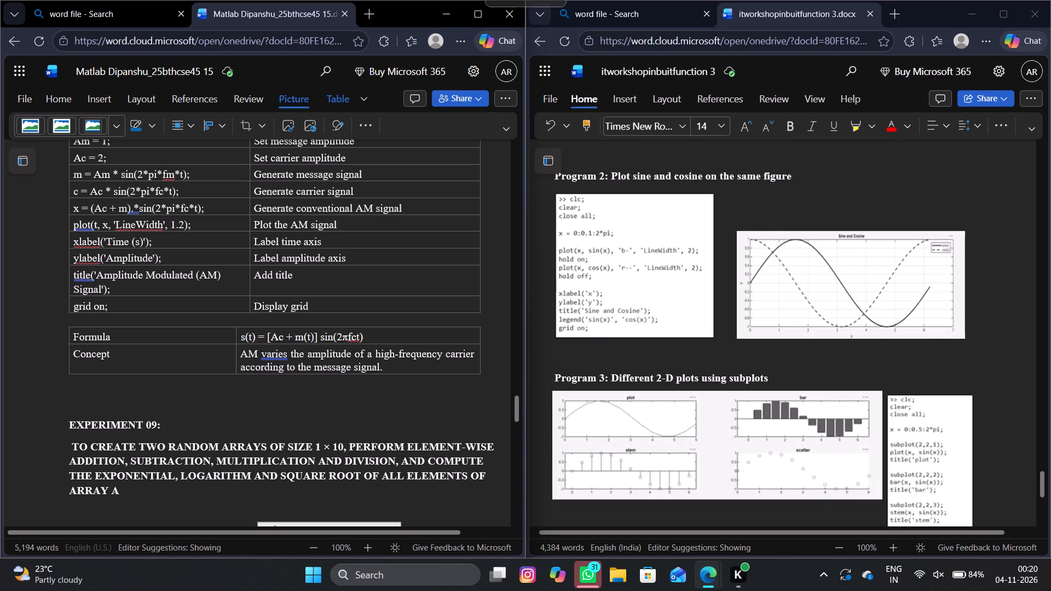
pyautogui.scroll(6, 745, 323)
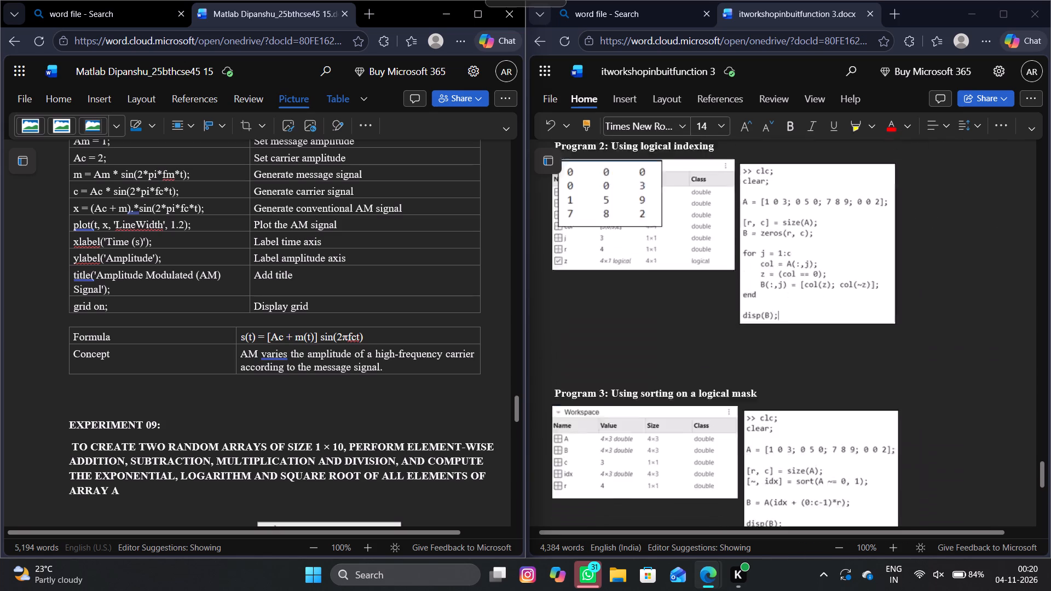
pyautogui.scroll(7, 745, 323)
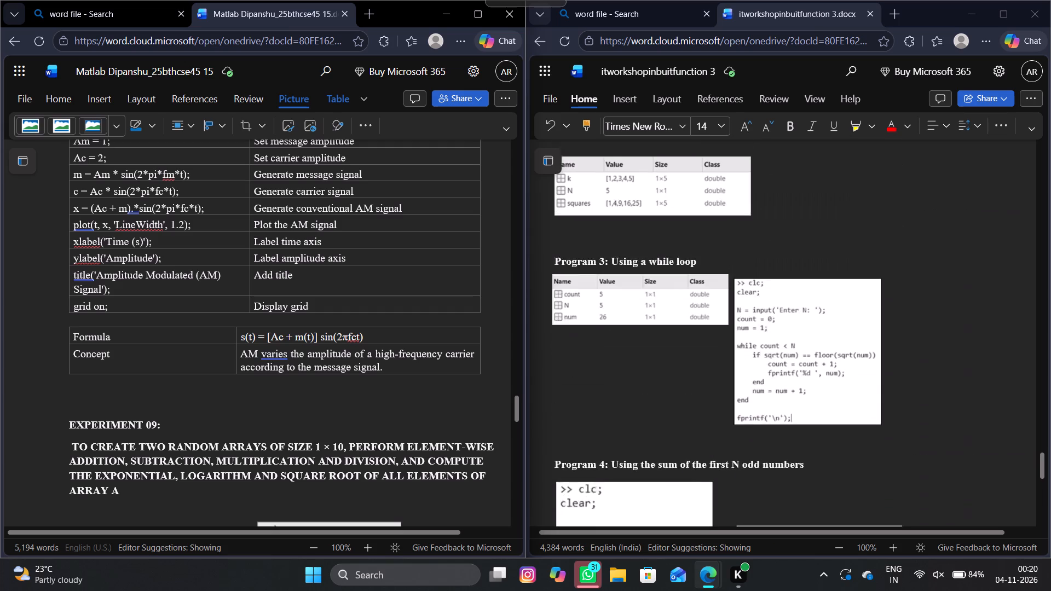
pyautogui.scroll(5, 745, 323)
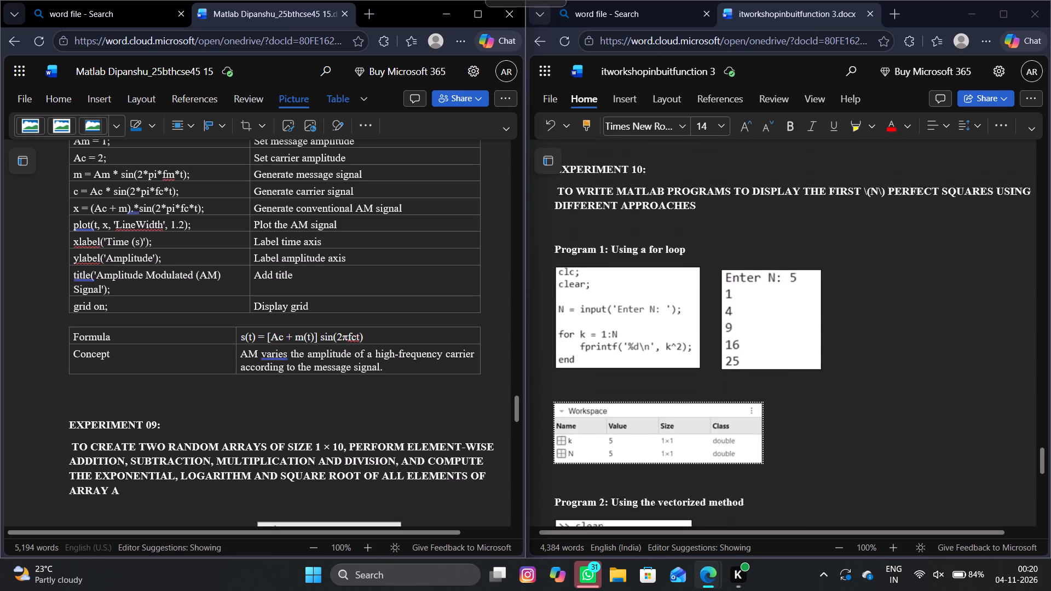
pyautogui.scroll(2, 745, 323)
pyautogui.scroll(-2, 745, 323)
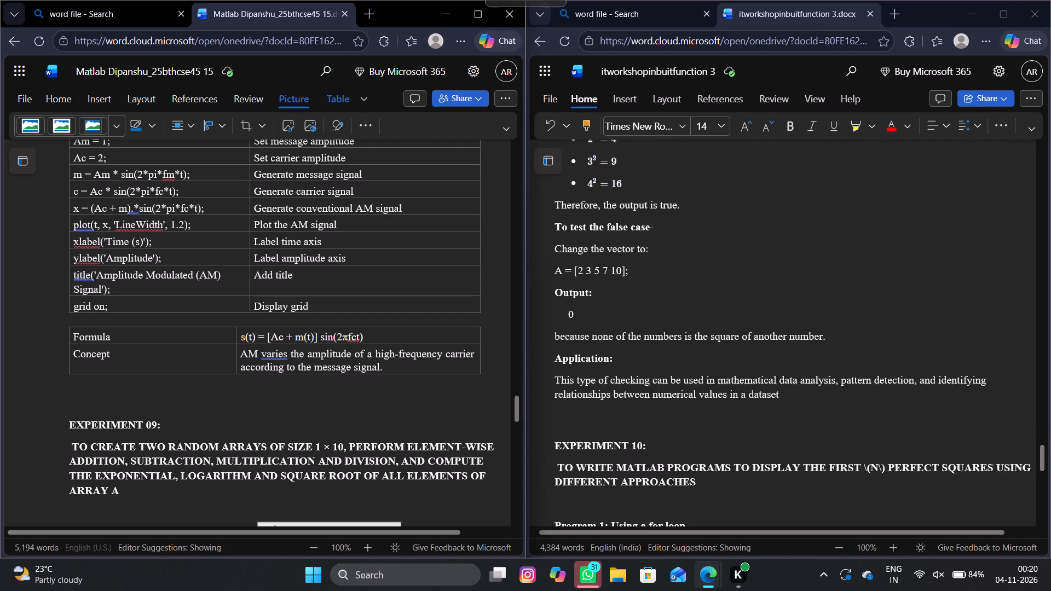
pyautogui.scroll(-3, 745, 323)
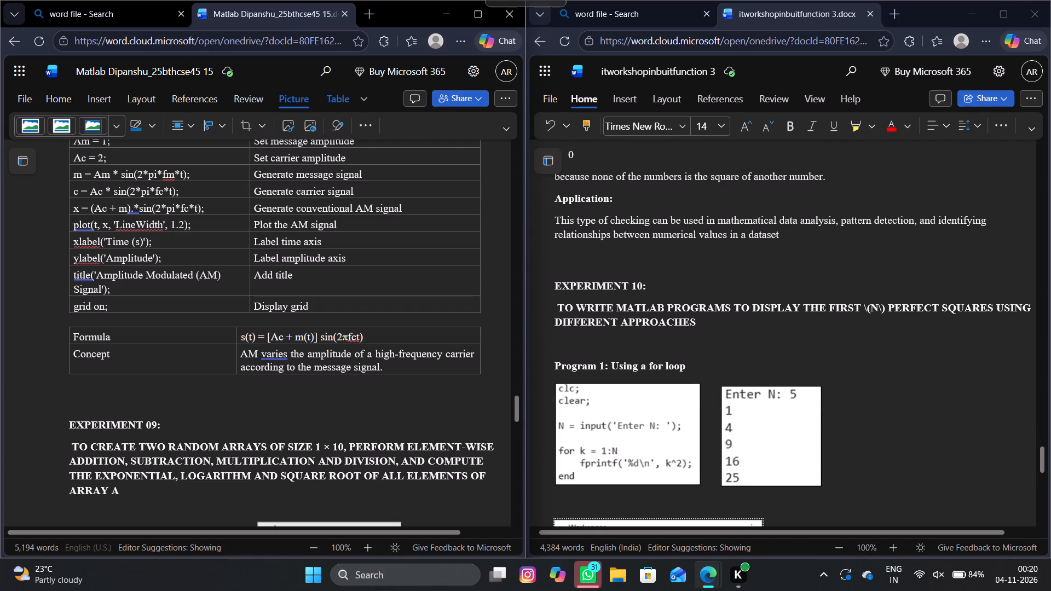
pyautogui.scroll(1, 745, 323)
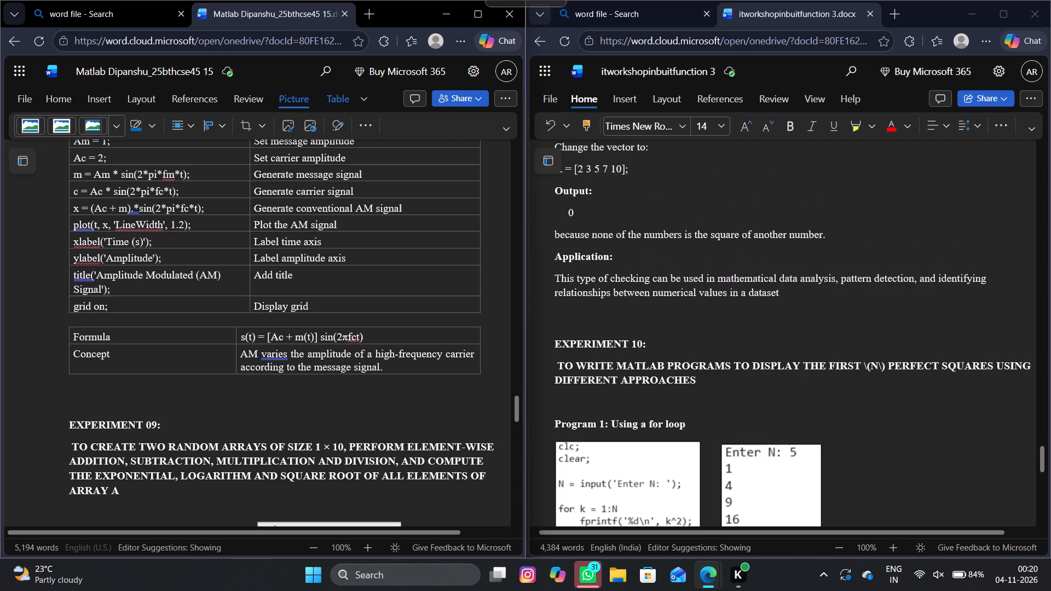
pyautogui.scroll(4, 745, 323)
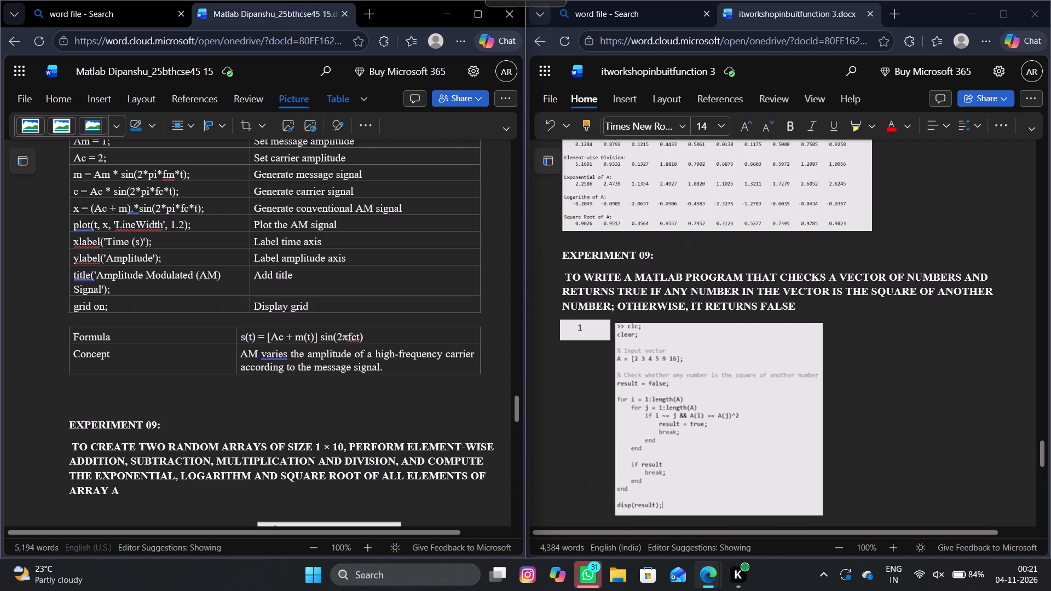
# Review the Matlab report's signal sections backward from Amplitude Modulated (AM) Signal through Rectangular Pulse to Random Noise Signal.
pyautogui.scroll(1, 444, 280)
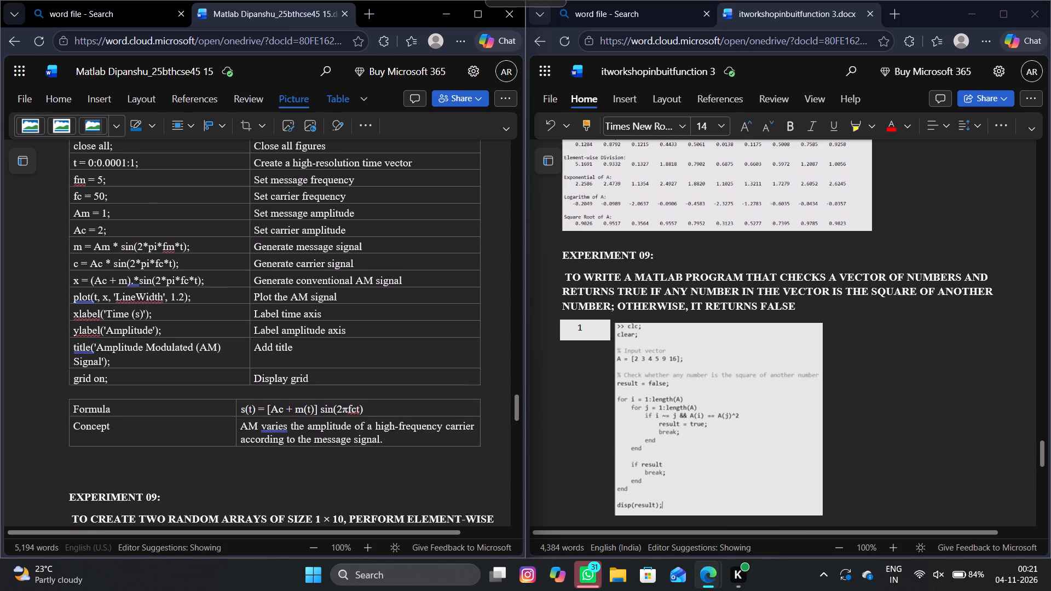
pyautogui.scroll(4, 444, 280)
pyautogui.scroll(-1, 444, 280)
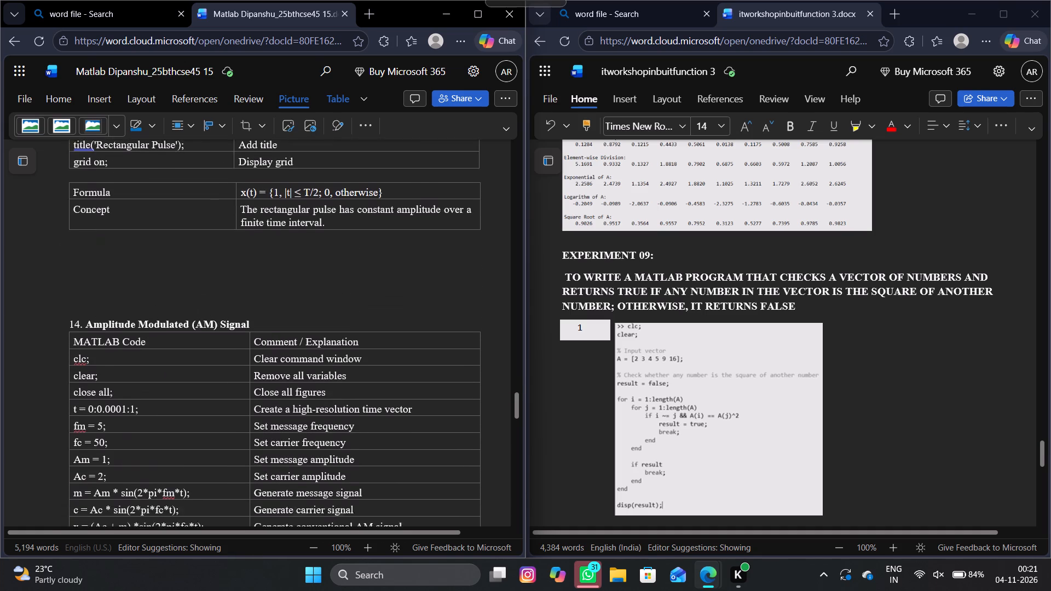
pyautogui.scroll(-1, 444, 280)
pyautogui.scroll(4, 444, 280)
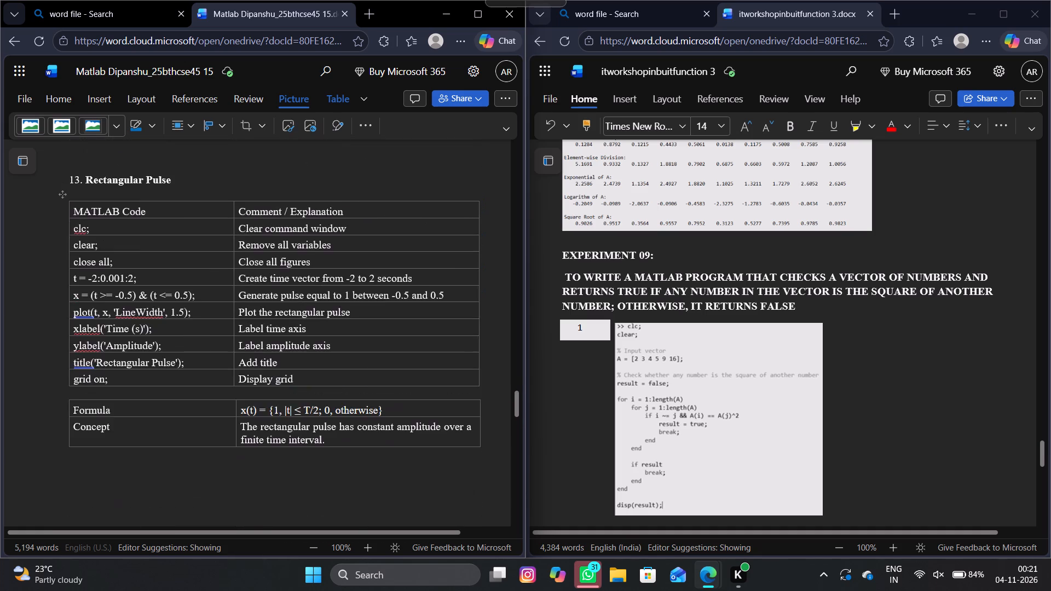
pyautogui.scroll(5, 444, 280)
pyautogui.scroll(-5, 444, 280)
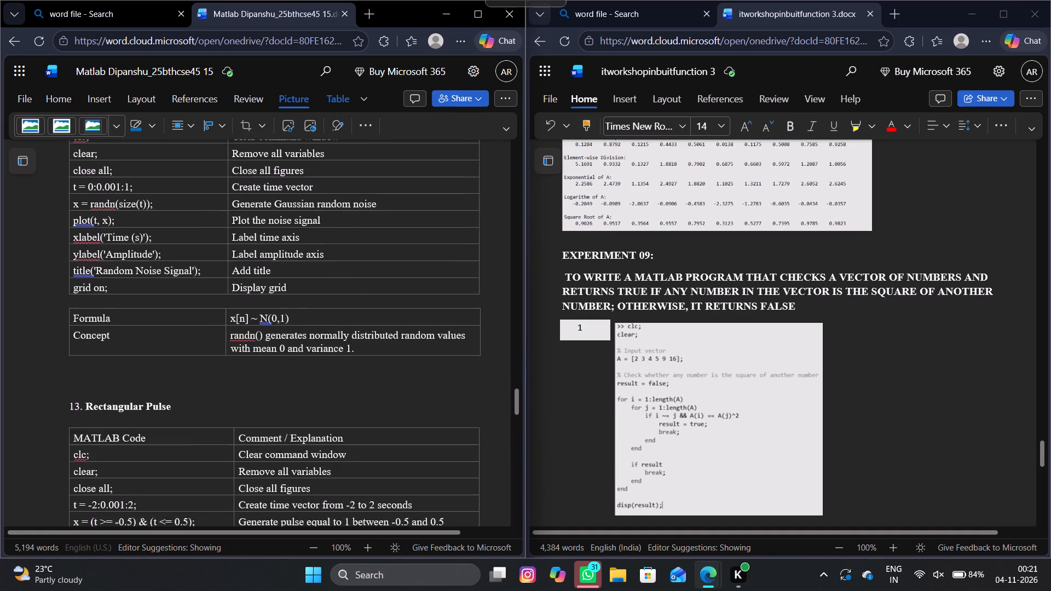
pyautogui.scroll(2, 734, 274)
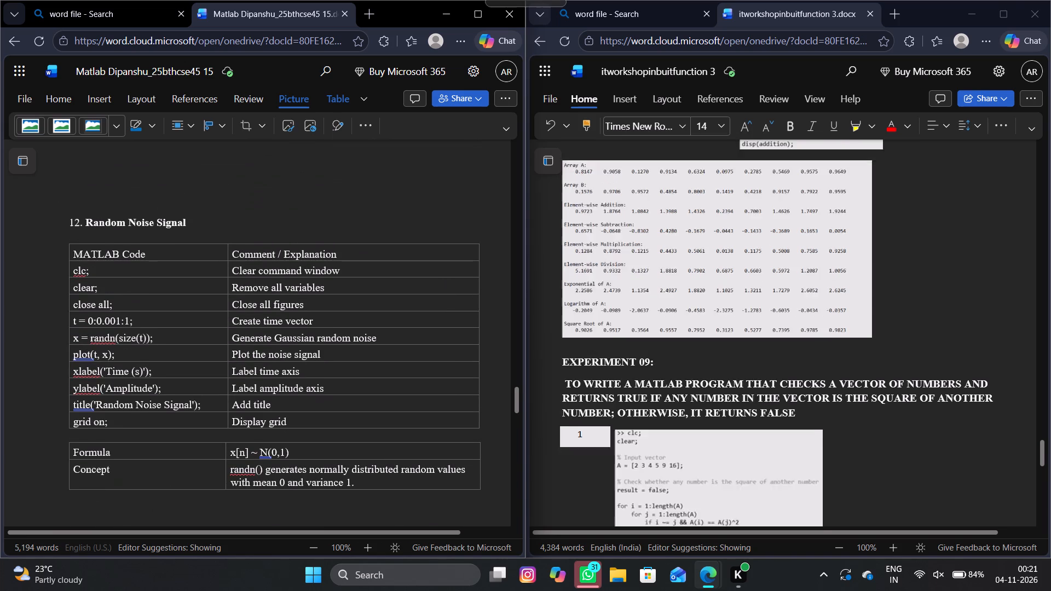
# Look back through itworkshopinbuitfunction 3 from EXPERIMENT 09, past the vector plots and control-structure programs, to the Rectangular Pulse section.
pyautogui.scroll(4, 734, 274)
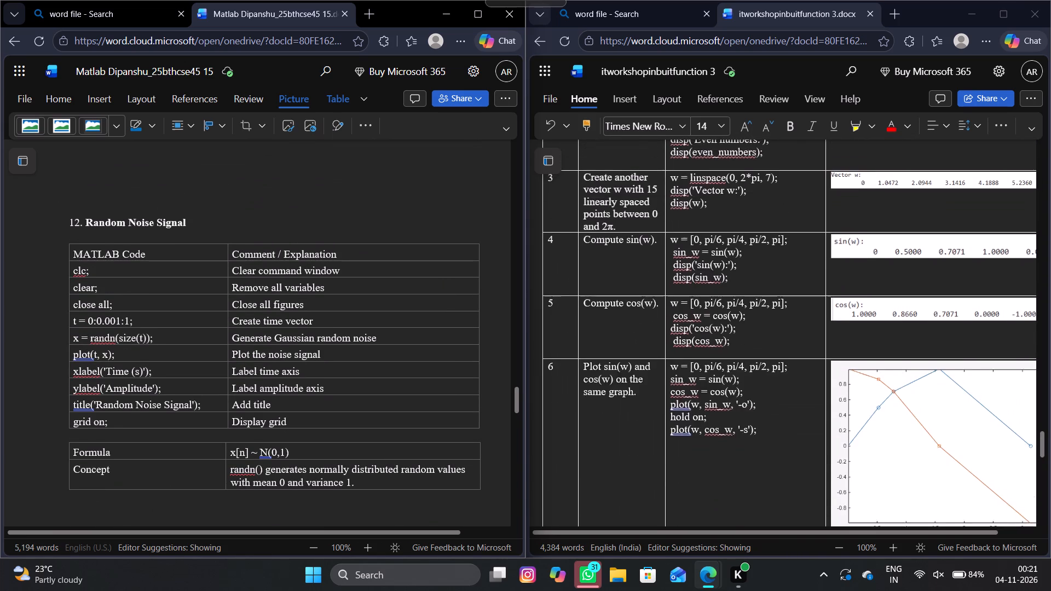
pyautogui.scroll(7, 734, 274)
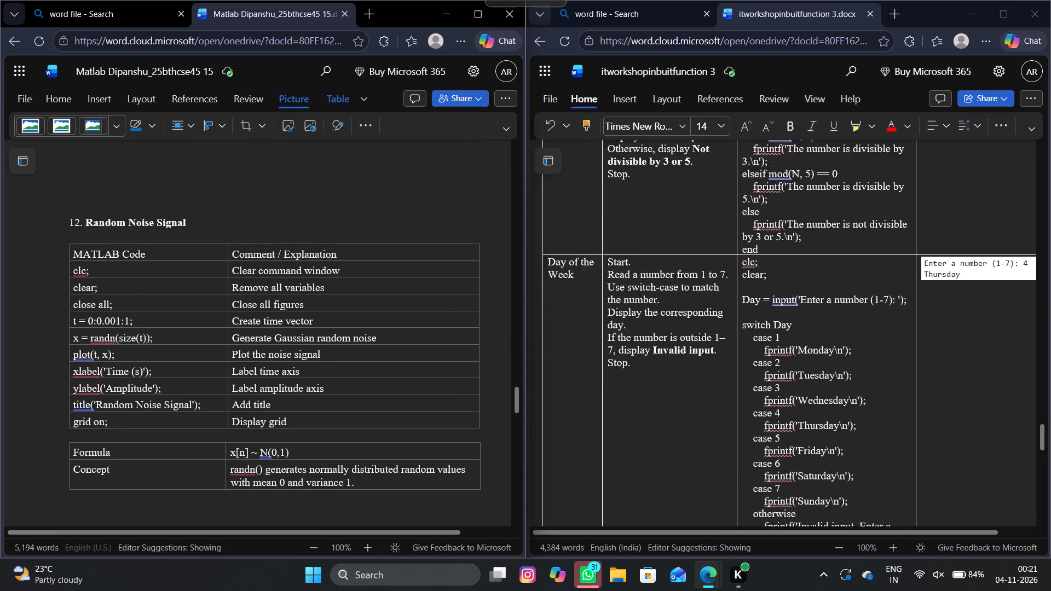
pyautogui.scroll(6, 734, 274)
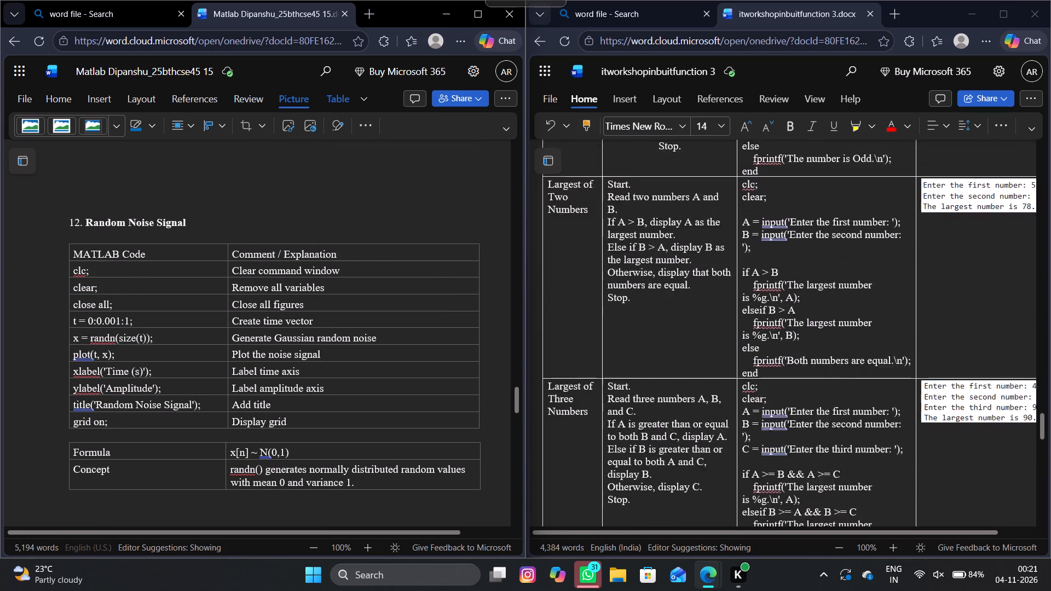
pyautogui.scroll(6, 734, 274)
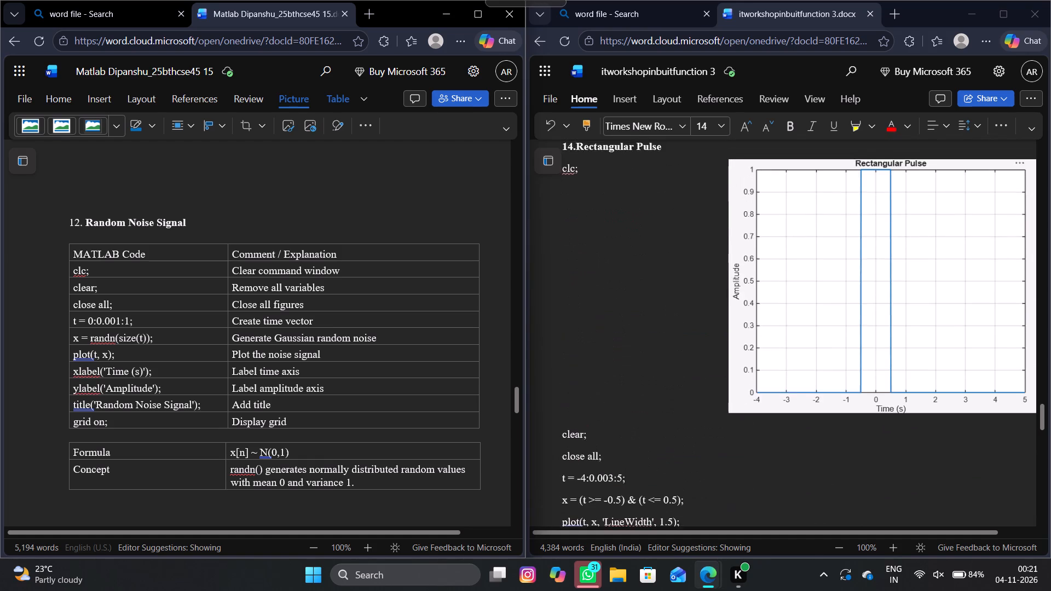
# Look back through itworkshopinbuitfunction 3 from Rectangular Pulse, past the sawtooth, exponential, cosine and sinusoidal signals, to the Unit Step Sequence.
pyautogui.scroll(6, 734, 274)
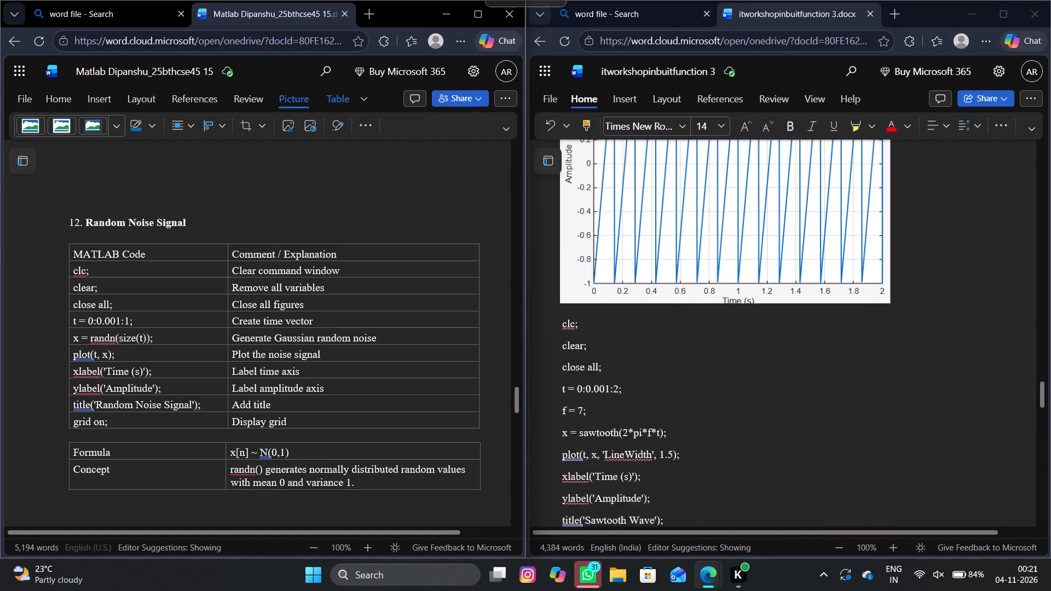
pyautogui.scroll(4, 734, 274)
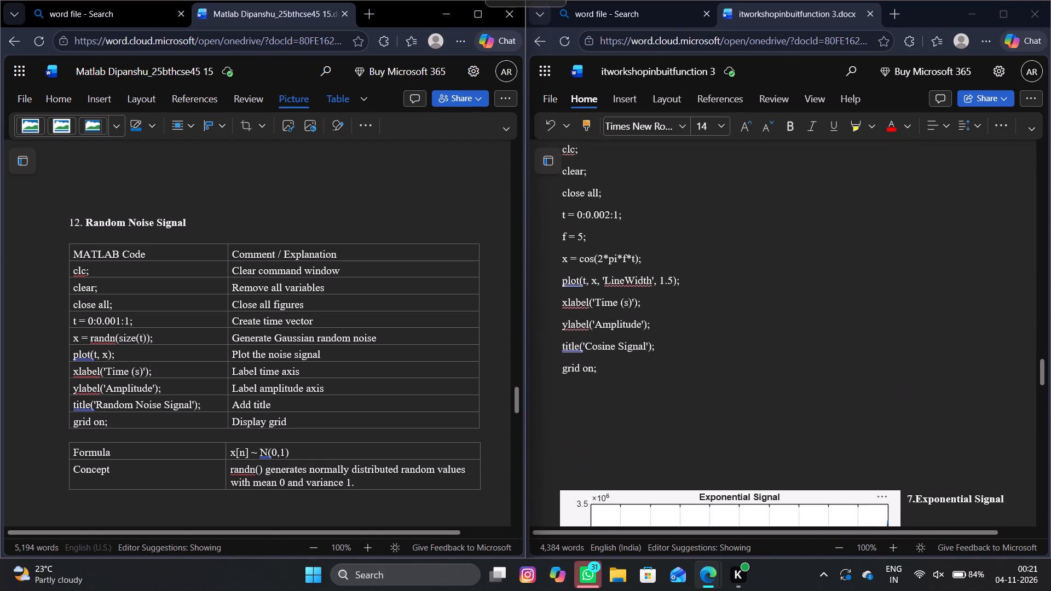
pyautogui.scroll(4, 734, 274)
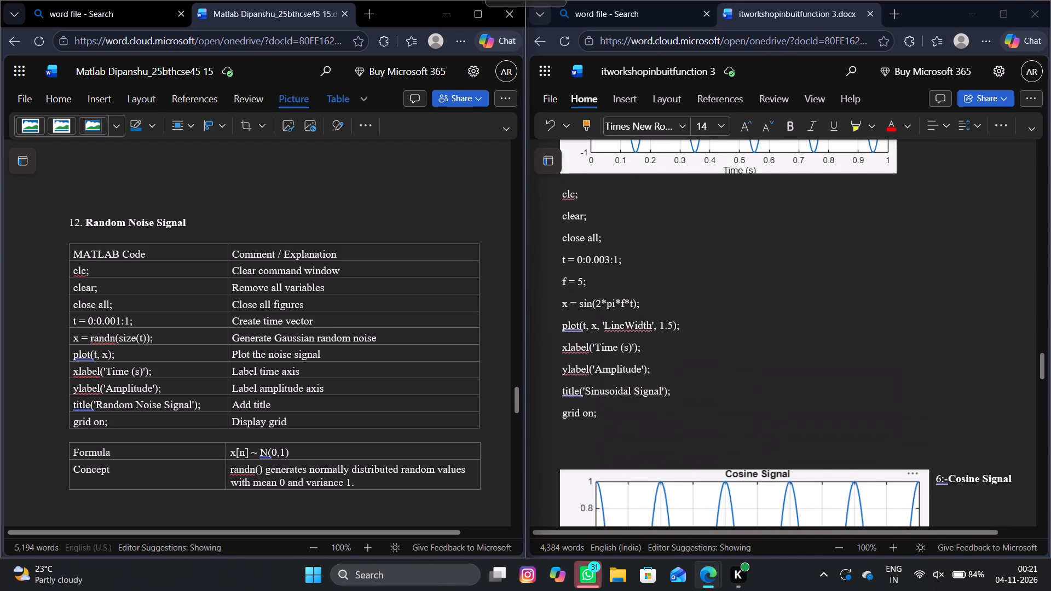
pyautogui.scroll(6, 734, 274)
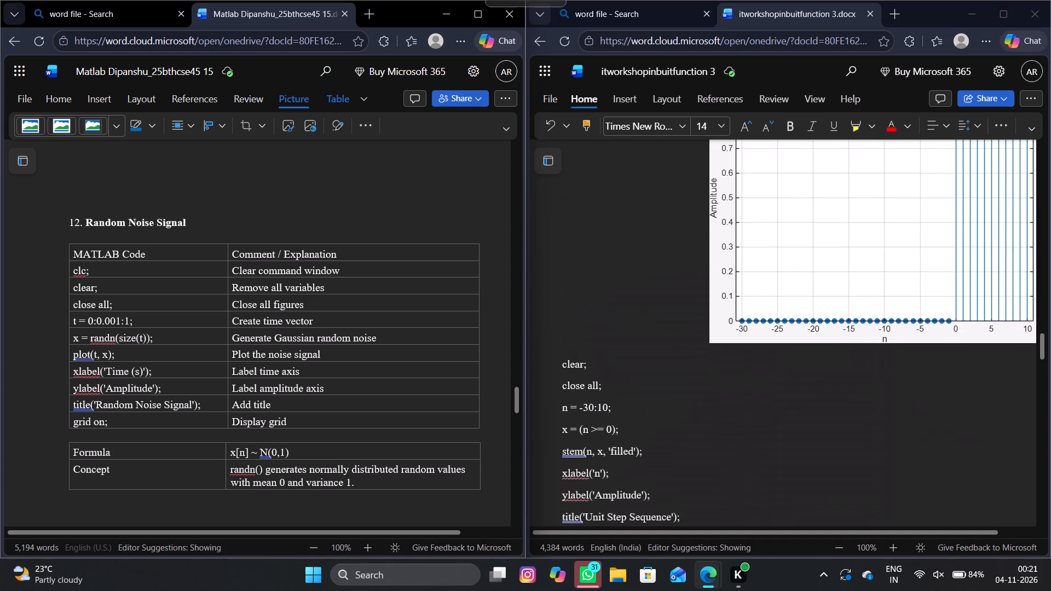
# Look back through the user-defined functions table in itworkshopinbuitfunction 3 to its heading, MATLAB:USER-DEFINED FUNCTIONS-04.
pyautogui.scroll(6, 734, 274)
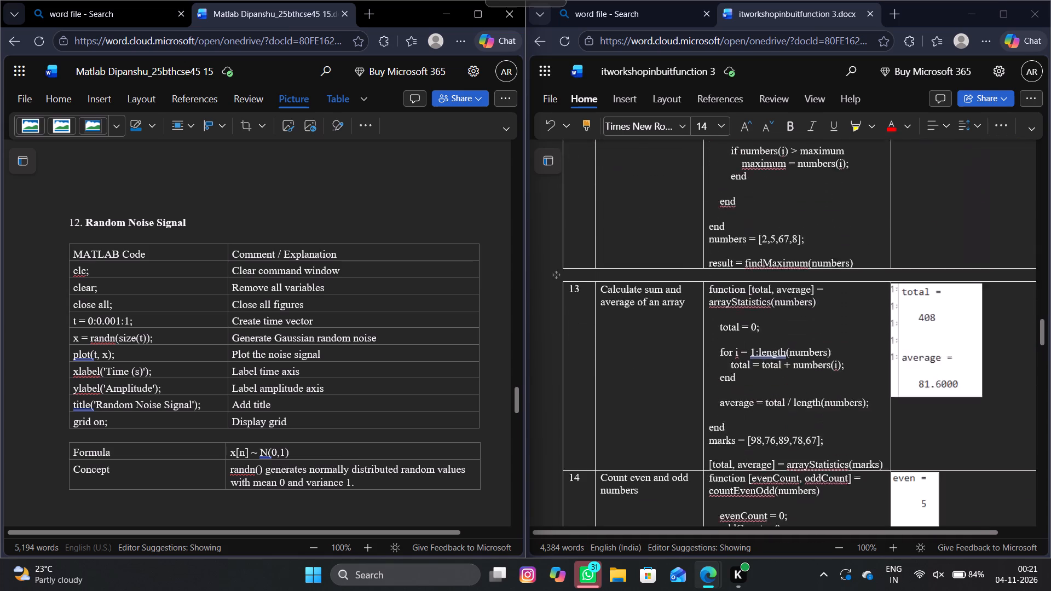
pyautogui.scroll(4, 734, 274)
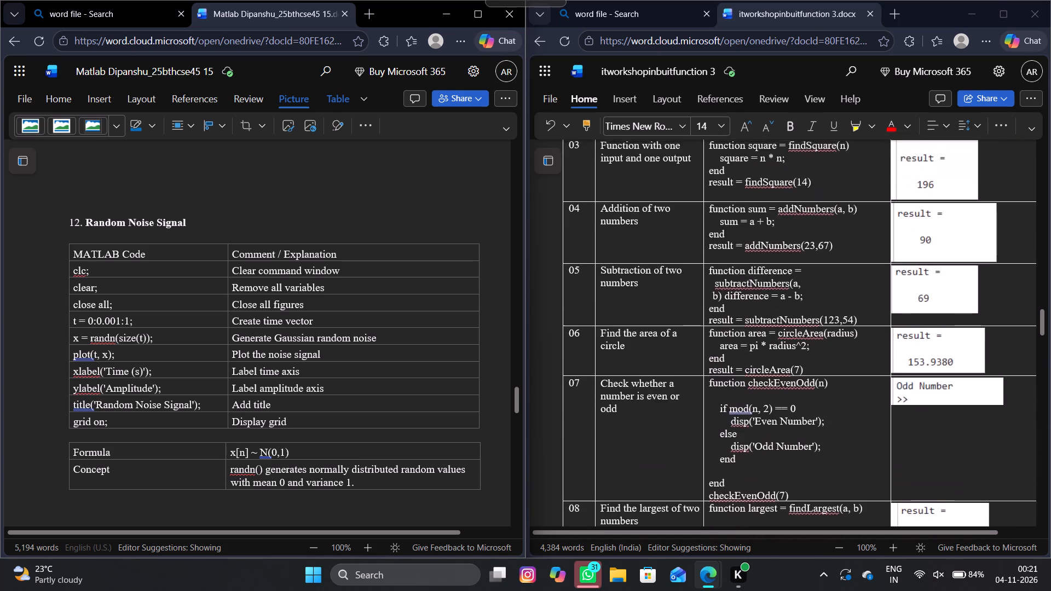
pyautogui.scroll(1, 734, 274)
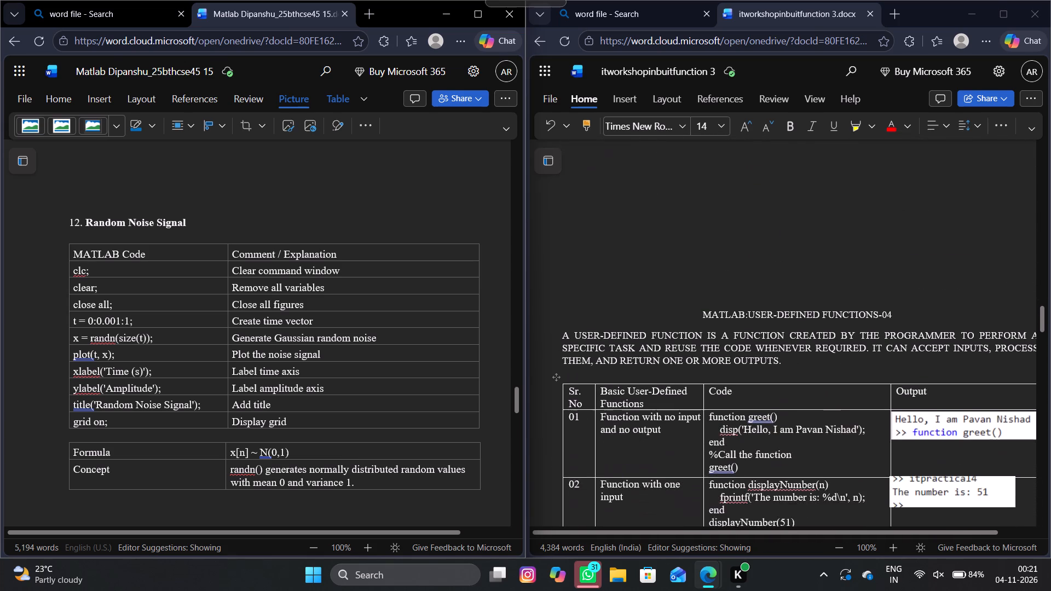
pyautogui.scroll(-1, 734, 274)
pyautogui.scroll(3, 734, 274)
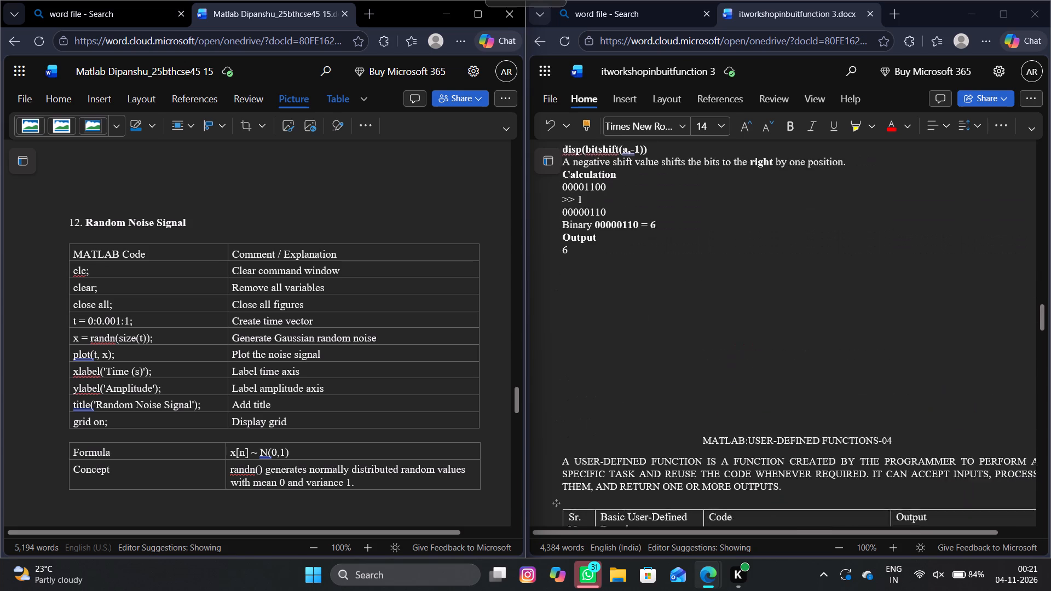
# Review the operator programs in itworkshopinbuitfunction 3 backward from the bitwise operations to PROGRAM 1: OPERATORS IN MATLAB.
pyautogui.scroll(6, 734, 274)
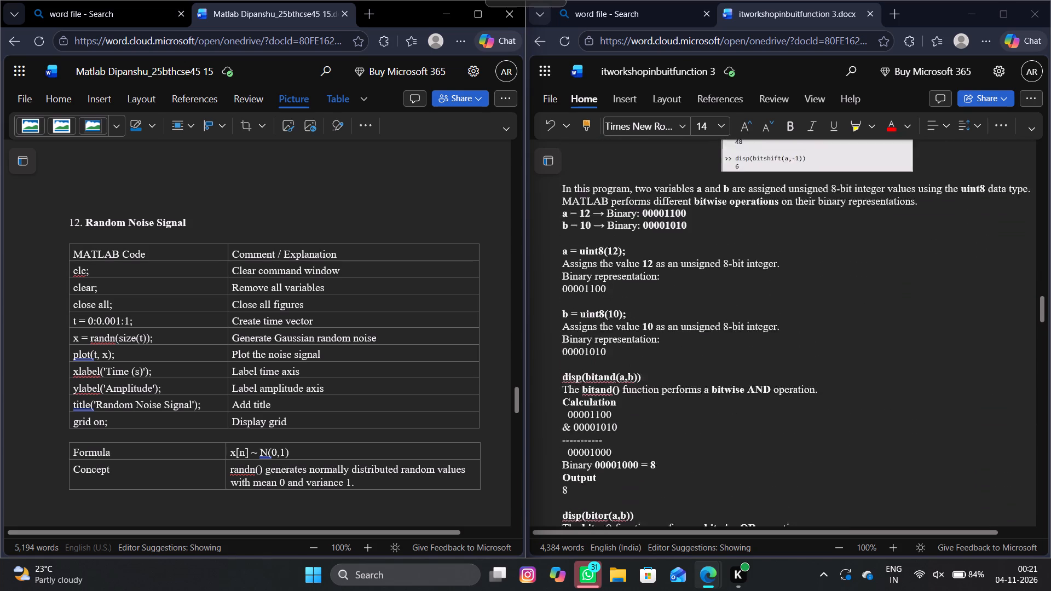
pyautogui.scroll(9, 734, 274)
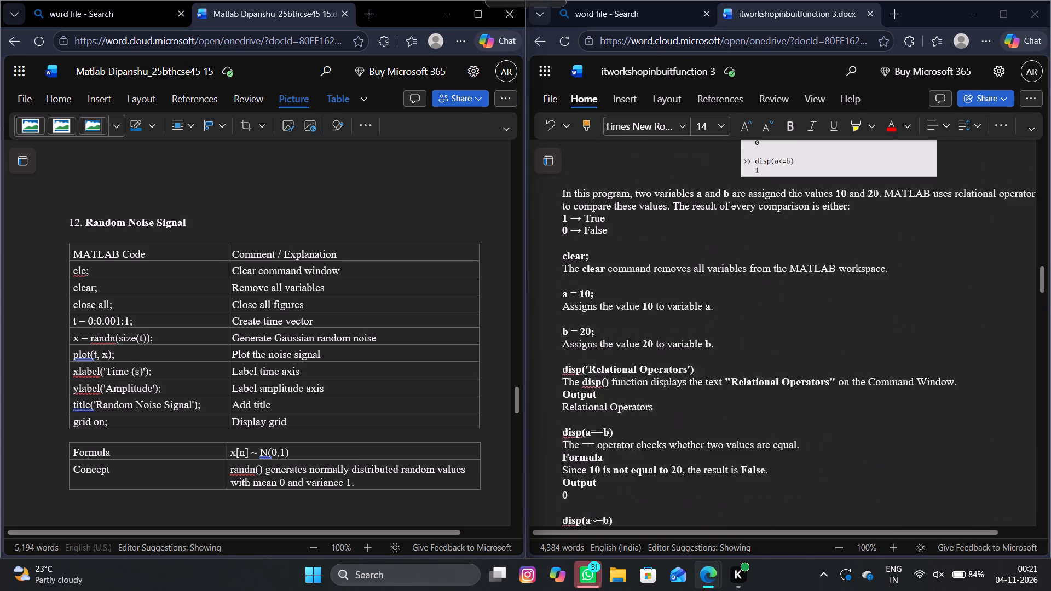
pyautogui.scroll(5, 734, 274)
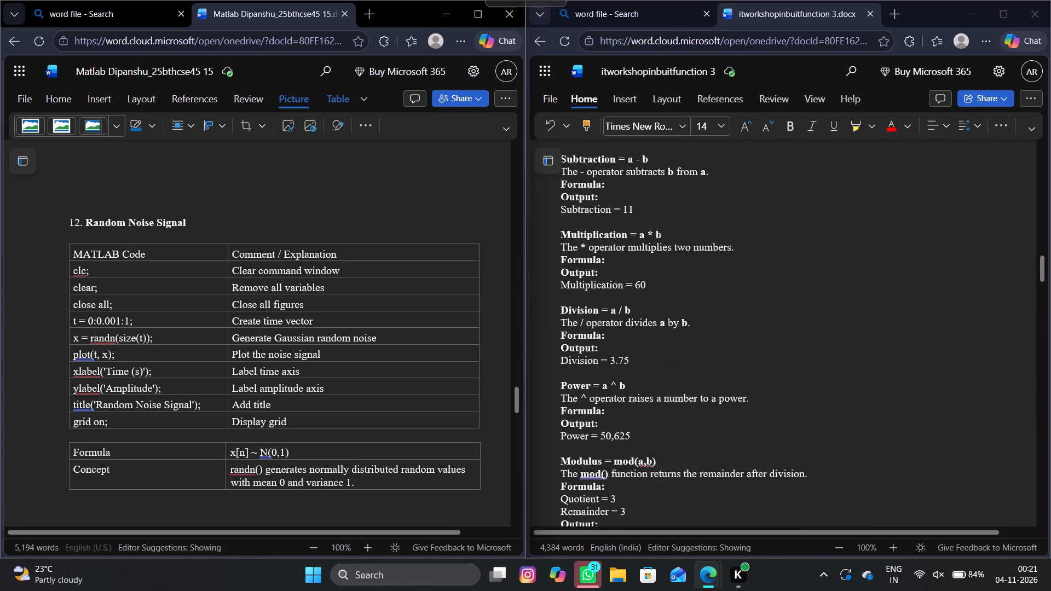
pyautogui.scroll(5, 734, 274)
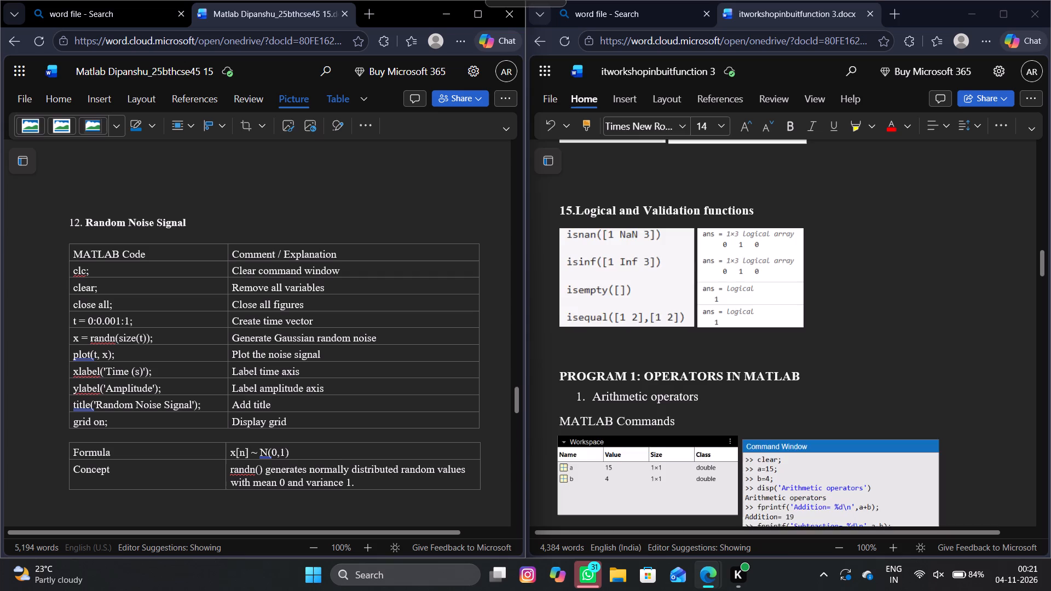
# Look back through the in-built function sections of itworkshopinbuitfunction 3 to the Practical – 01 heading.
pyautogui.scroll(3, 734, 274)
pyautogui.scroll(-3, 734, 274)
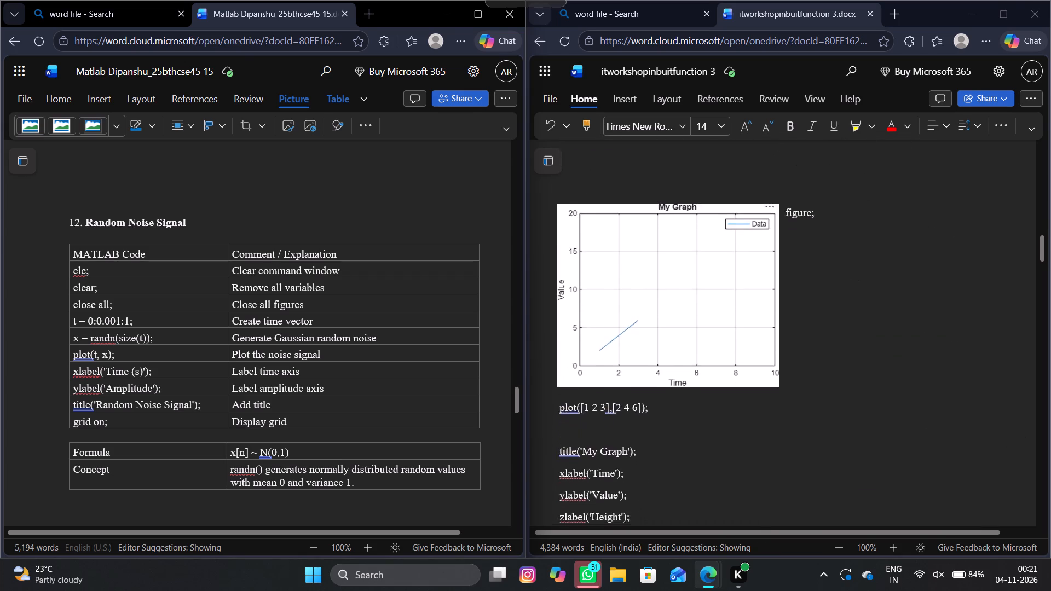
pyautogui.scroll(-3, 734, 274)
pyautogui.scroll(9, 734, 274)
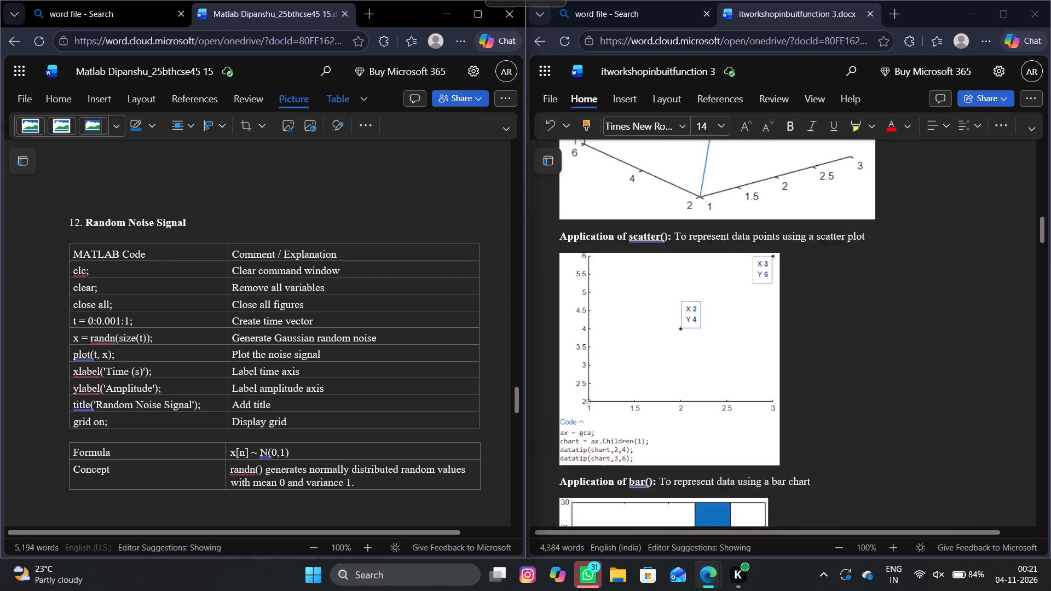
pyautogui.scroll(3, 734, 274)
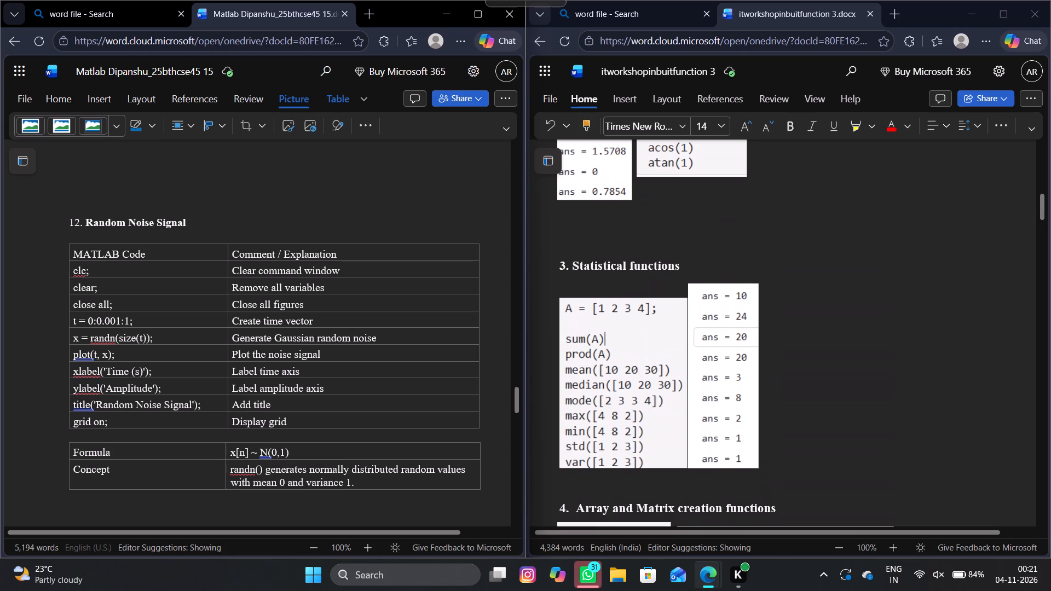
pyautogui.scroll(6, 734, 274)
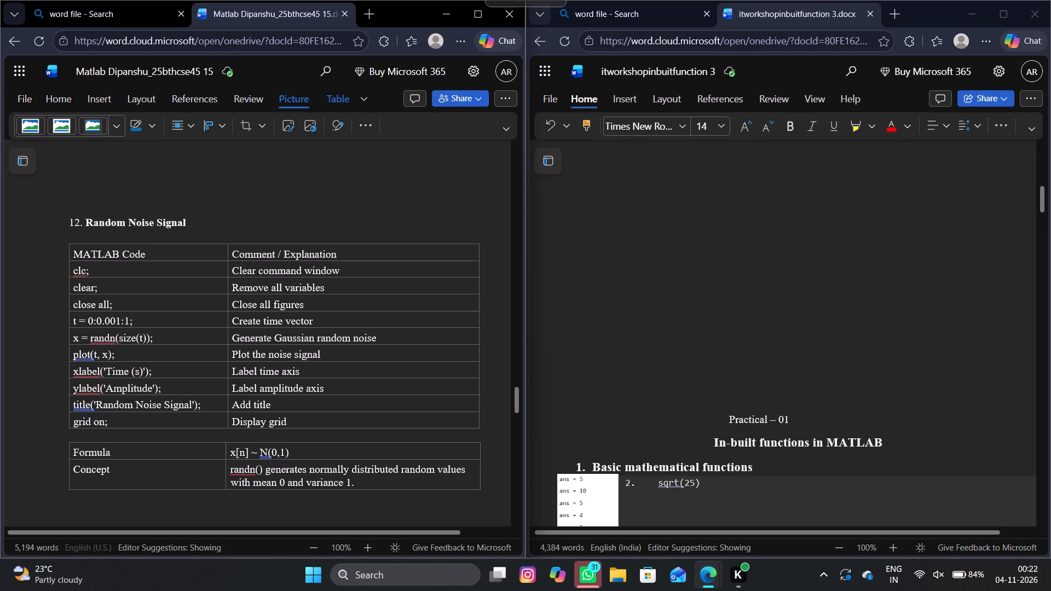
pyautogui.scroll(1, 734, 274)
# Review the in-built functions of Practical – 01 forward from Basic mathematical functions to Polynomial functions.
pyautogui.scroll(-2, 734, 274)
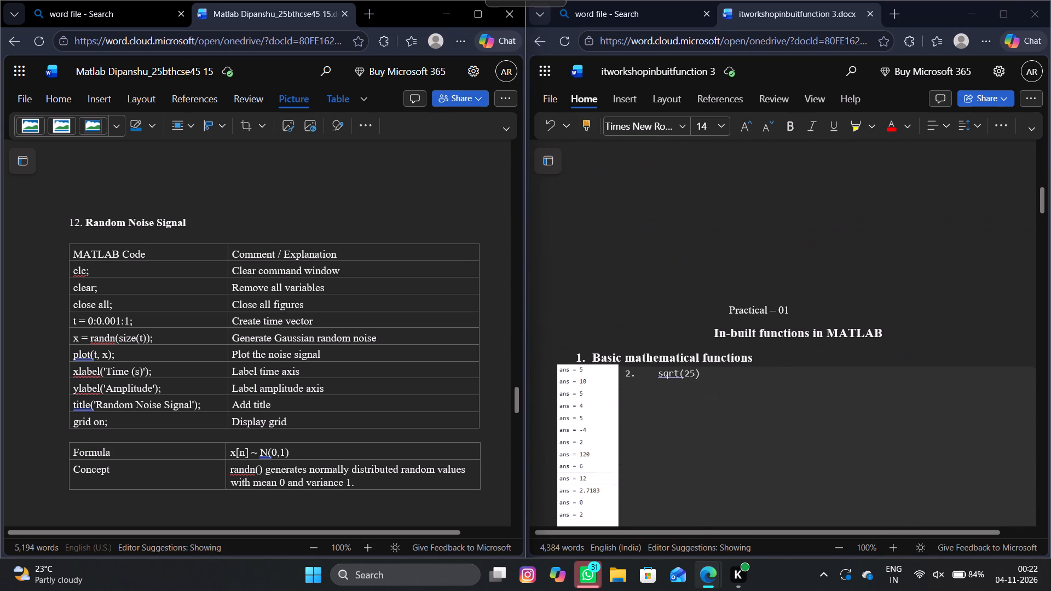
pyautogui.scroll(-4, 734, 274)
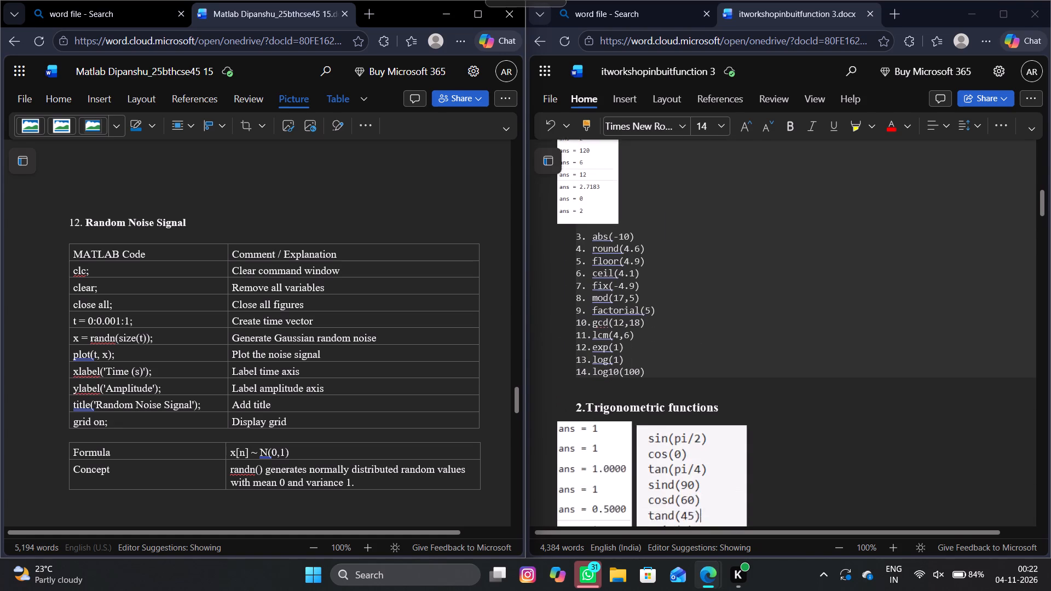
pyautogui.scroll(-7, 734, 274)
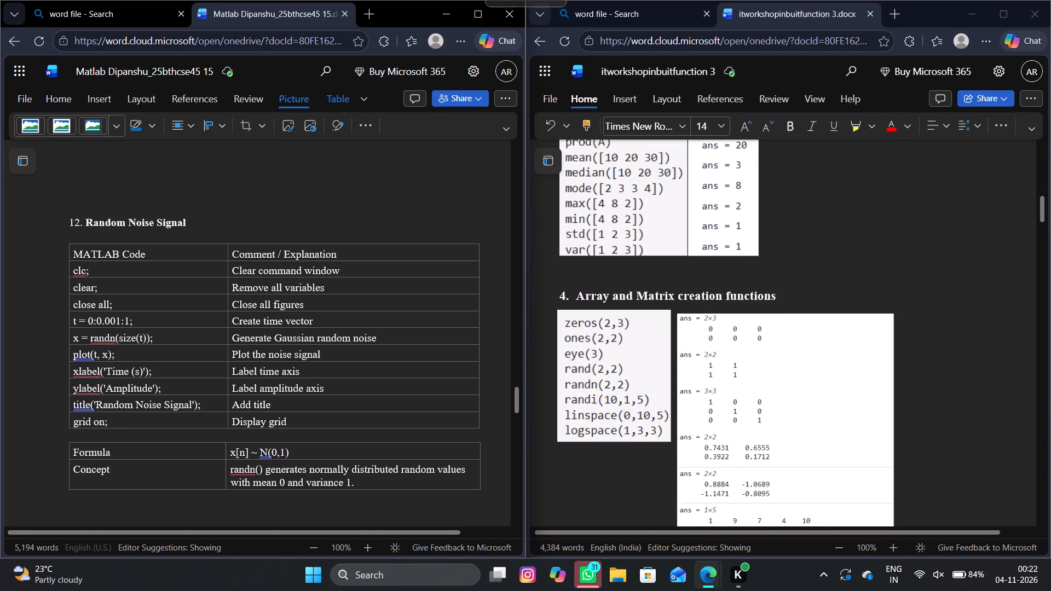
pyautogui.scroll(-4, 734, 274)
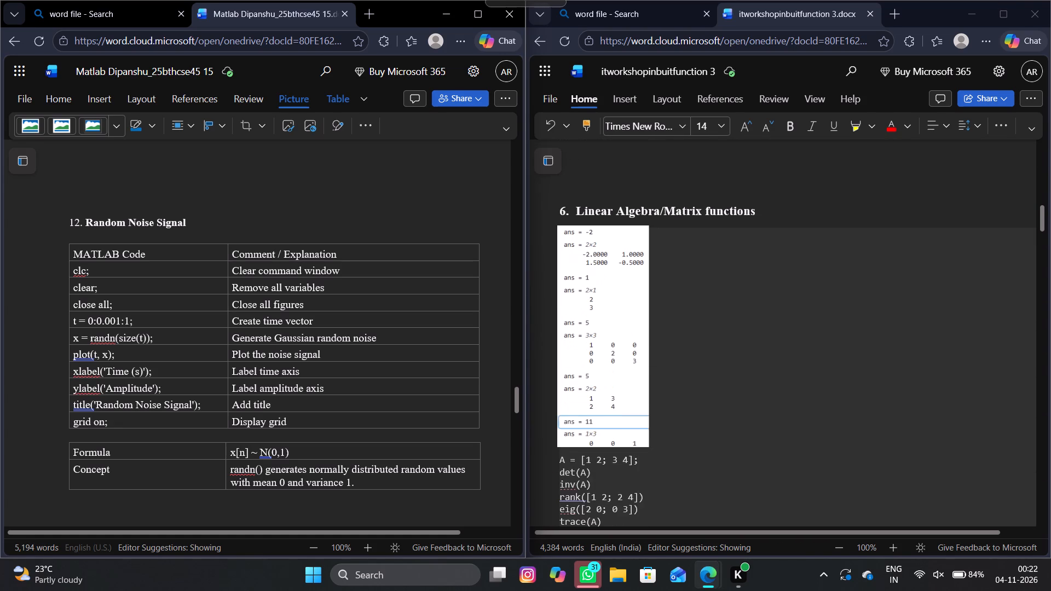
pyautogui.scroll(-8, 734, 274)
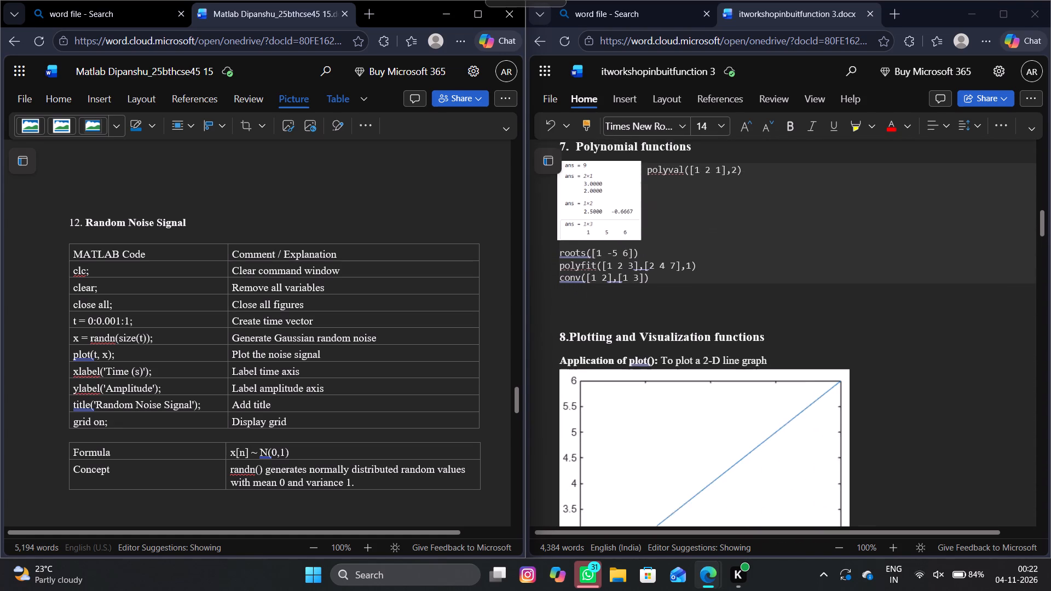
# Examine the Plotting and Visualization functions section, from the plot() example through the histogram and surface plots to mesh().
pyautogui.scroll(-6, 734, 274)
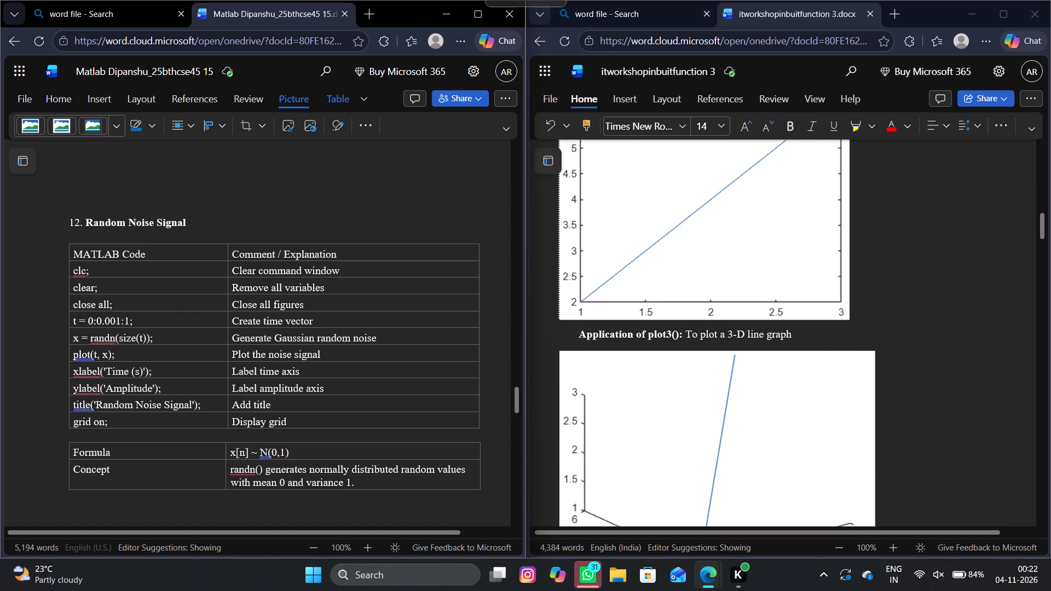
pyautogui.scroll(-7, 734, 274)
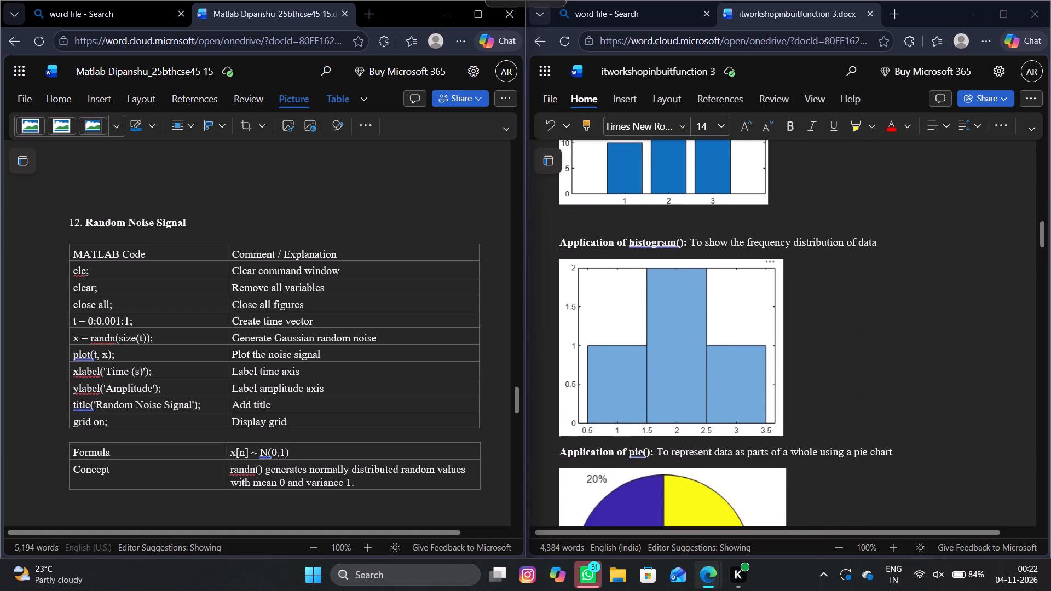
pyautogui.scroll(-7, 734, 274)
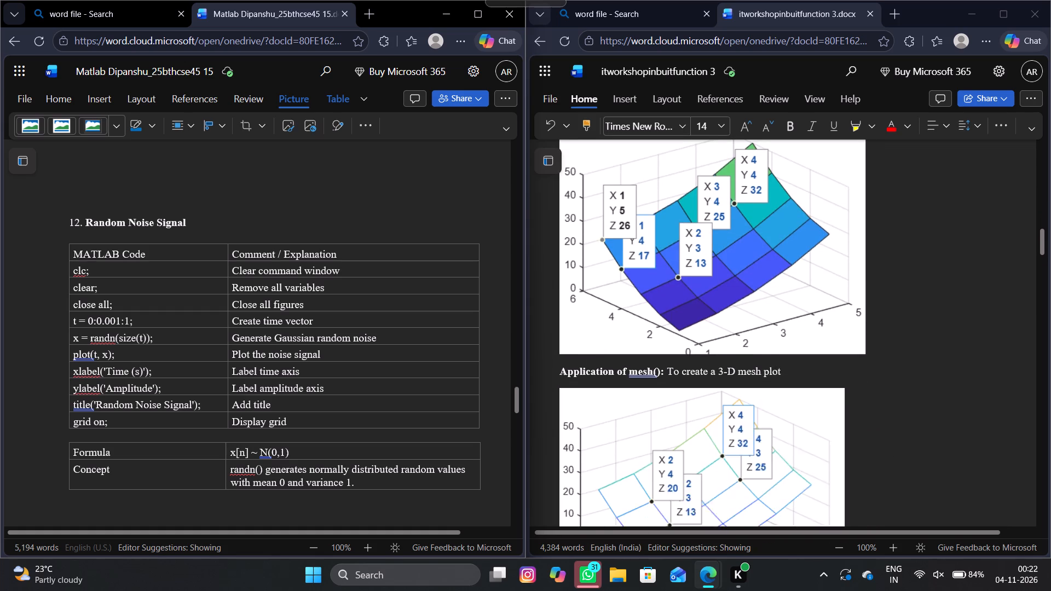
pyautogui.scroll(-6, 734, 274)
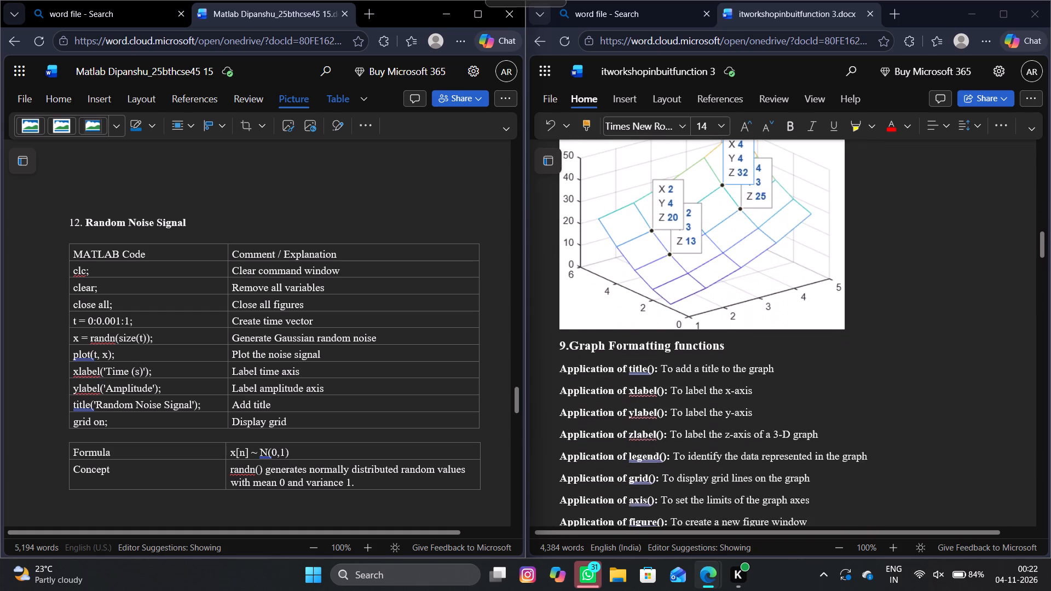
# Review the in-built function sections from Graph Formatting functions through Numerical Methods to Logical and Validation functions.
pyautogui.scroll(-5, 734, 274)
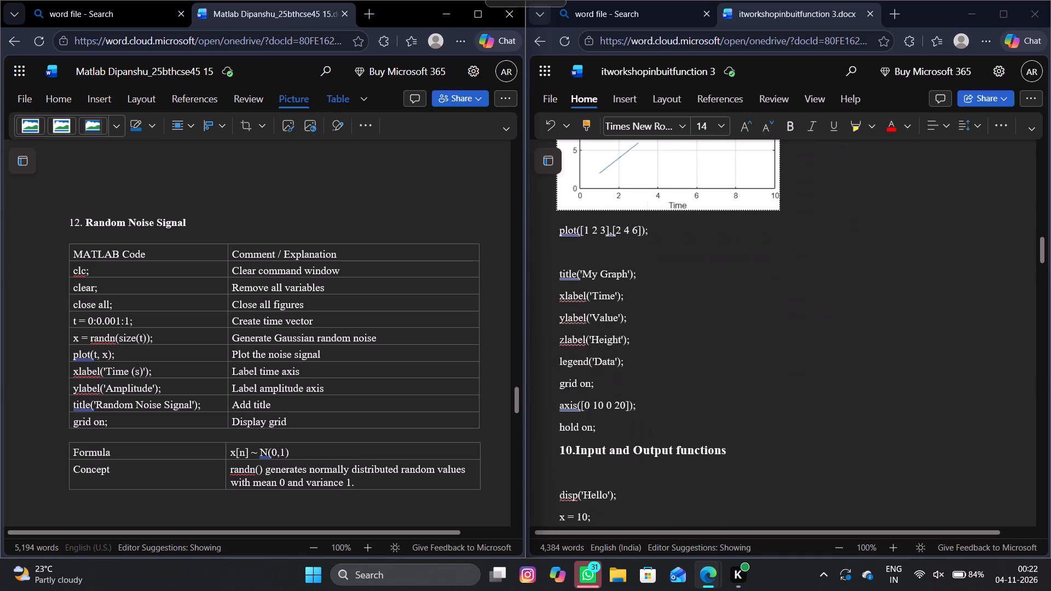
pyautogui.scroll(-6, 734, 274)
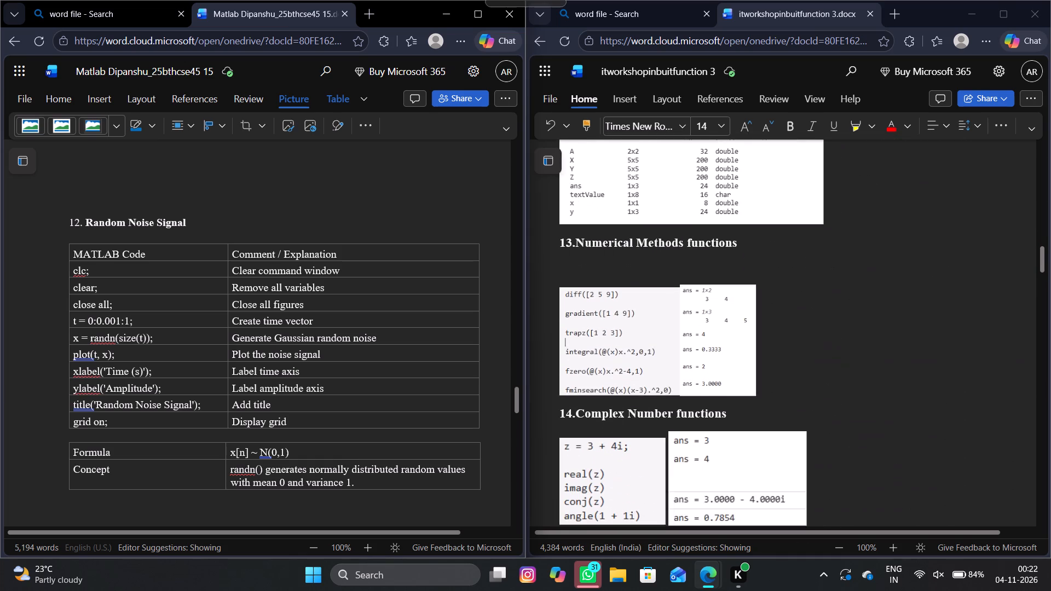
pyautogui.scroll(-4, 734, 274)
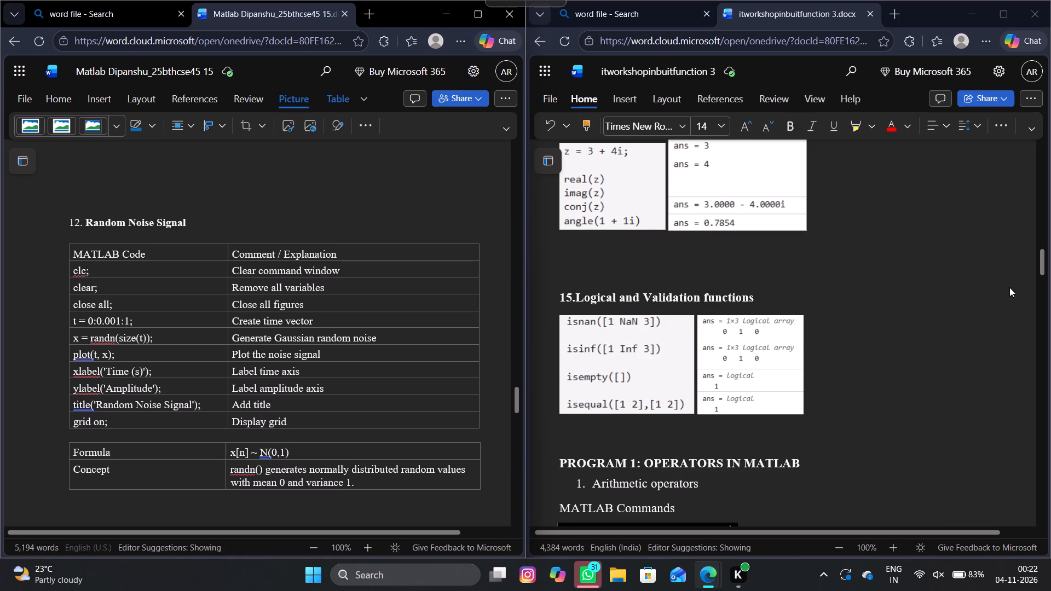
# Review PROGRAM 1: OPERATORS IN MATLAB in itworkshopinbuitfunction 3, from the arithmetic operators through the relational operators to the logical operators heading.
pyautogui.scroll(-6, 892, 439)
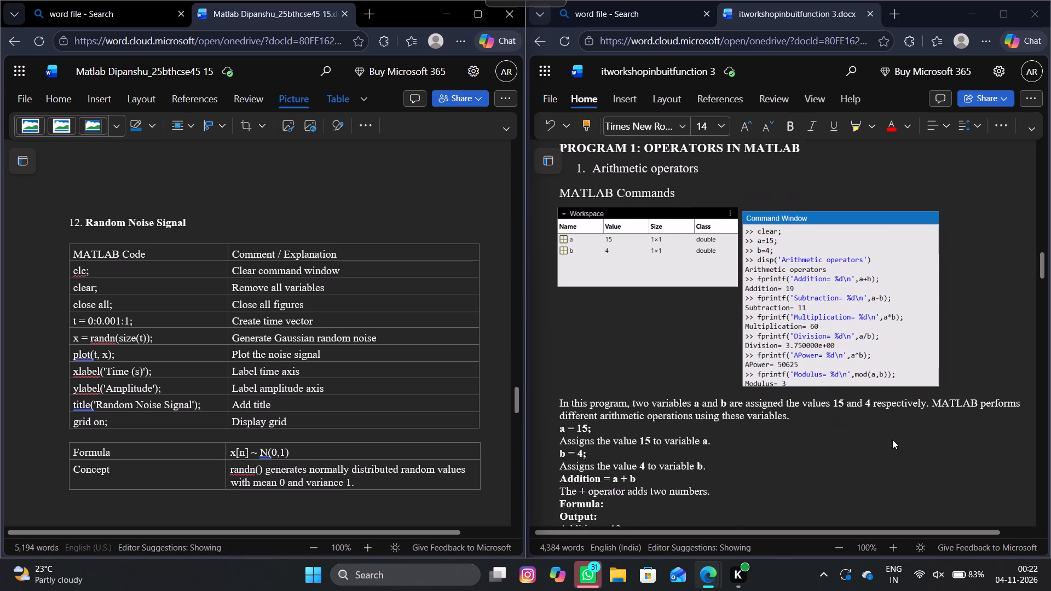
pyautogui.scroll(-8, 892, 439)
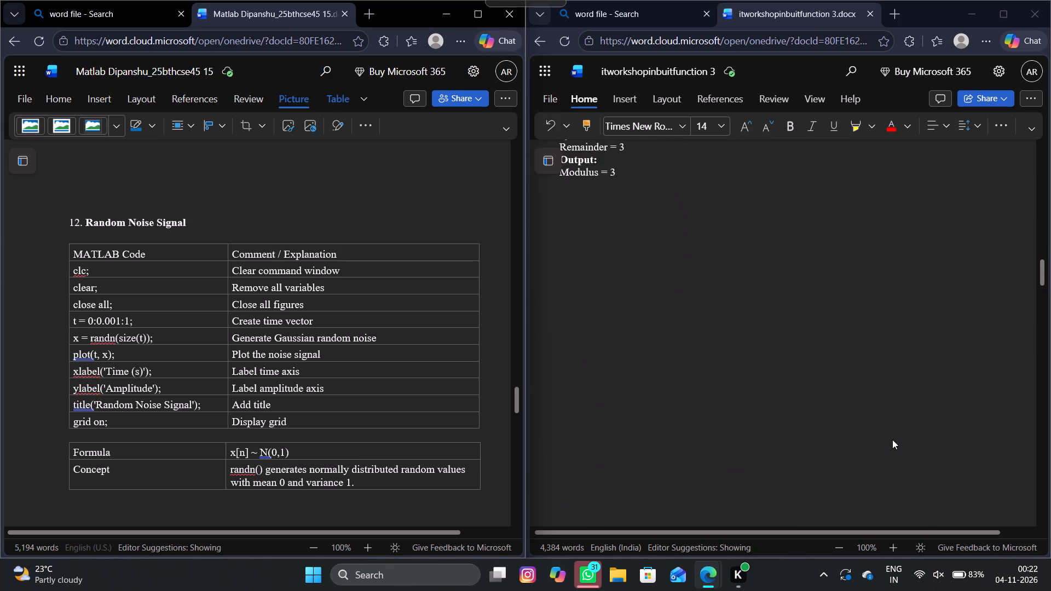
pyautogui.scroll(-8, 892, 439)
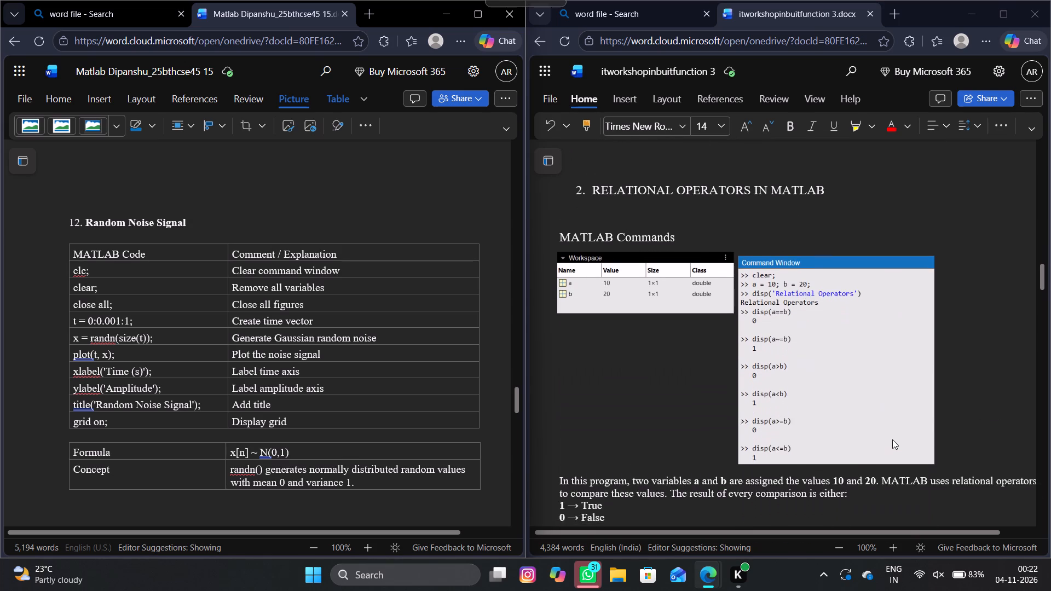
pyautogui.scroll(-7, 892, 439)
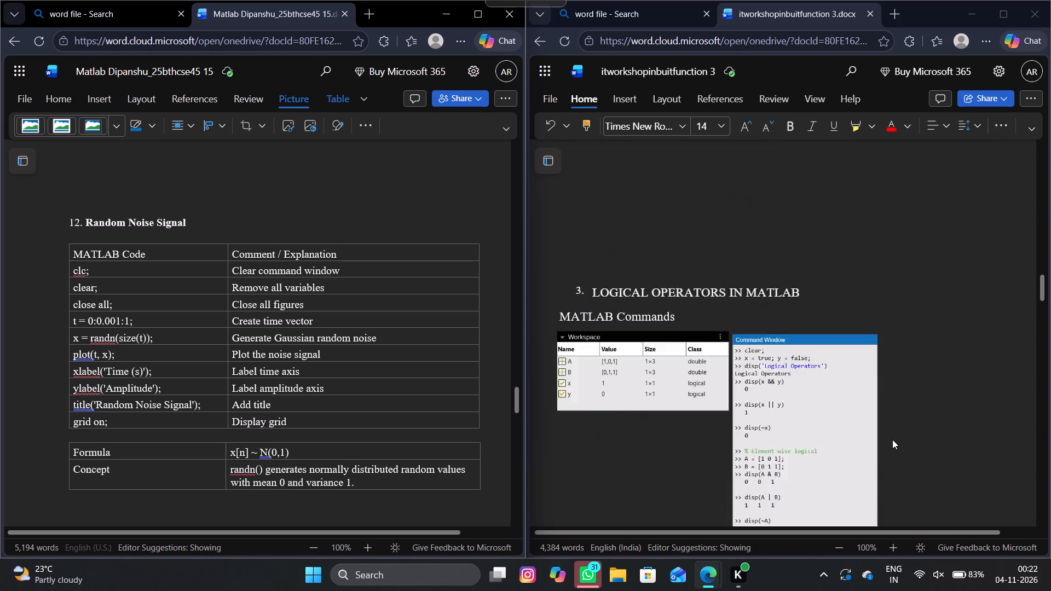
# Review the logical, assignment and bitwise operator sections up to the MATLAB: USER-DEFINED FUNCTIONS-04 heading.
pyautogui.scroll(-1, 892, 439)
pyautogui.scroll(2, 892, 439)
pyautogui.scroll(-1, 892, 439)
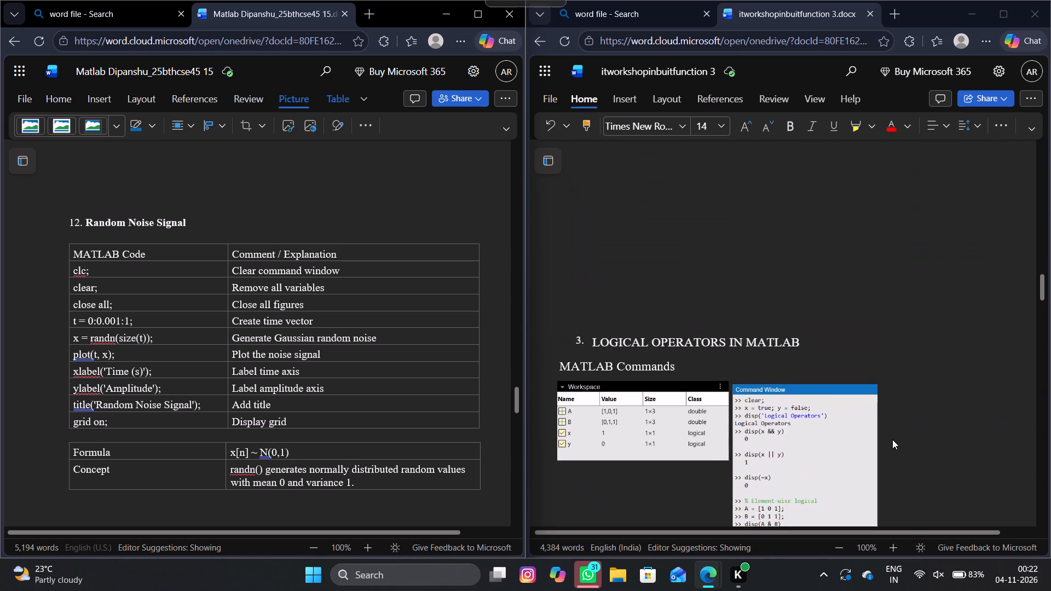
pyautogui.scroll(-4, 892, 439)
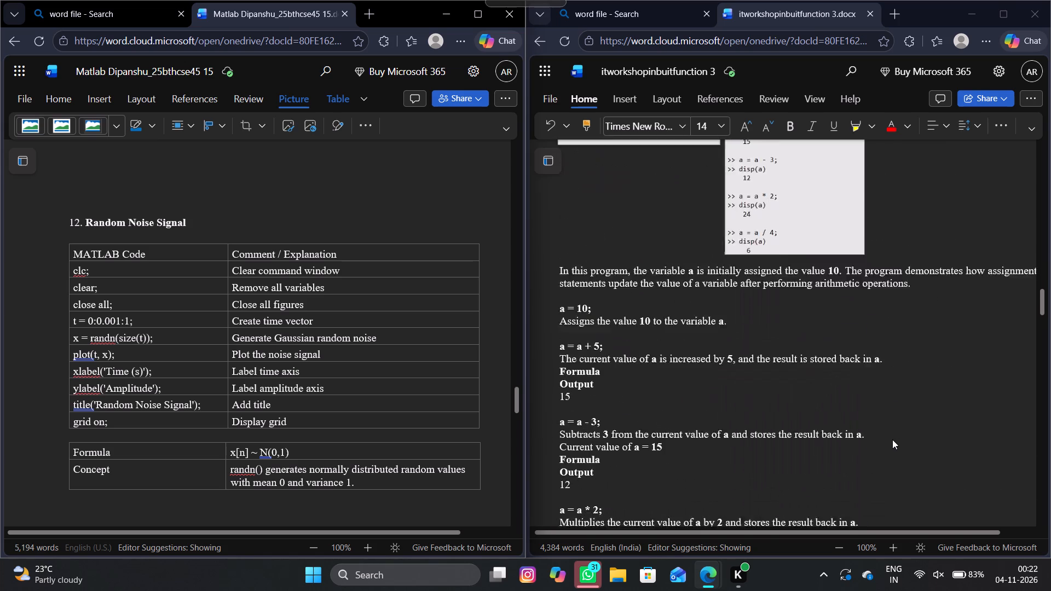
pyautogui.scroll(-2, 892, 439)
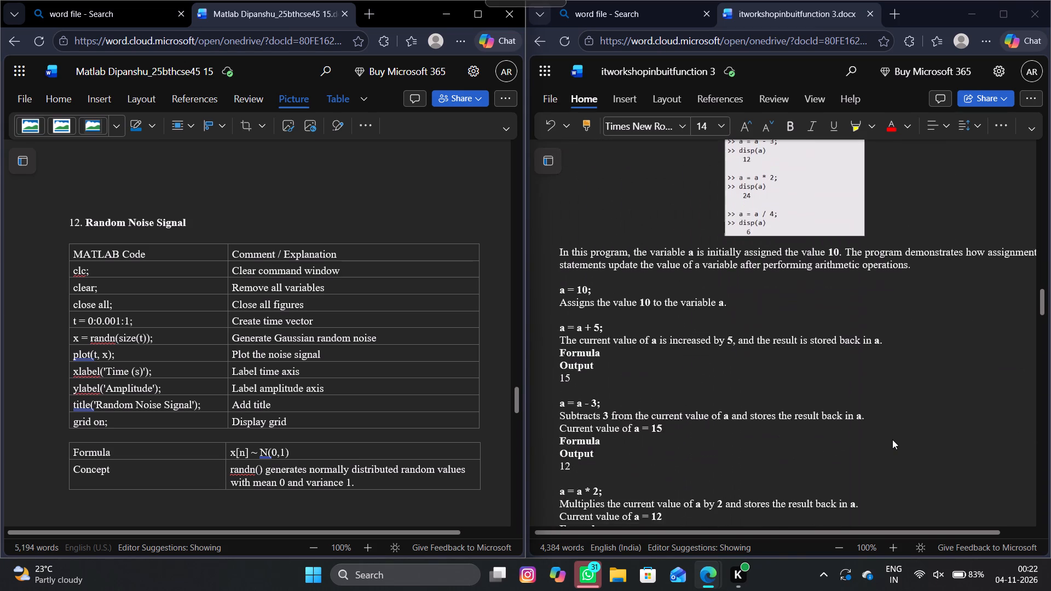
pyautogui.scroll(-5, 892, 439)
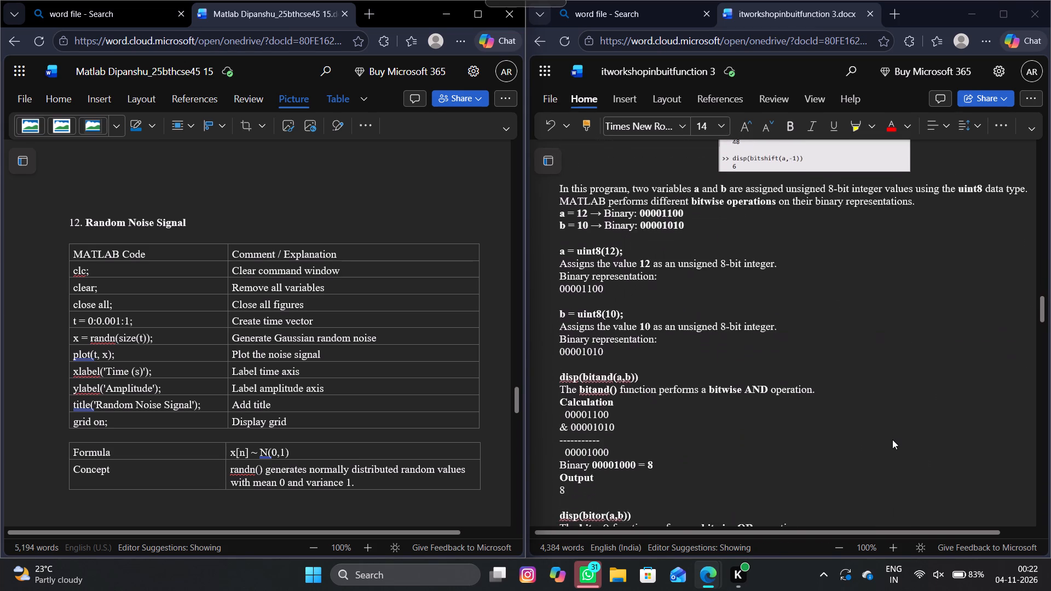
pyautogui.scroll(-6, 892, 439)
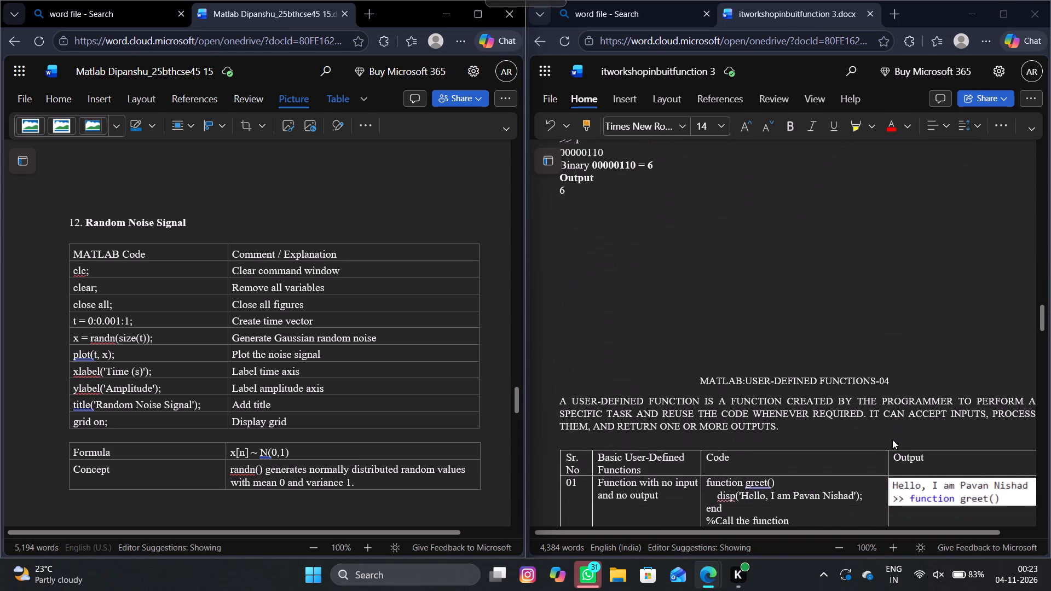
# Check the start of the user-defined functions table, and look back to the BITWISE OPERATORS IN MATLAB section.
pyautogui.scroll(-4, 892, 439)
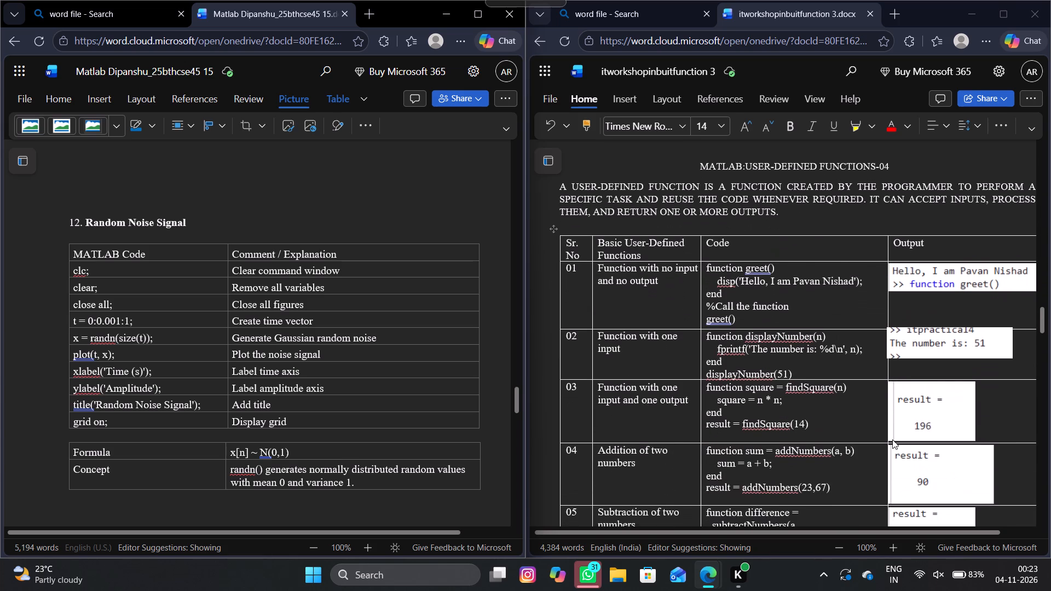
pyautogui.scroll(1, 892, 439)
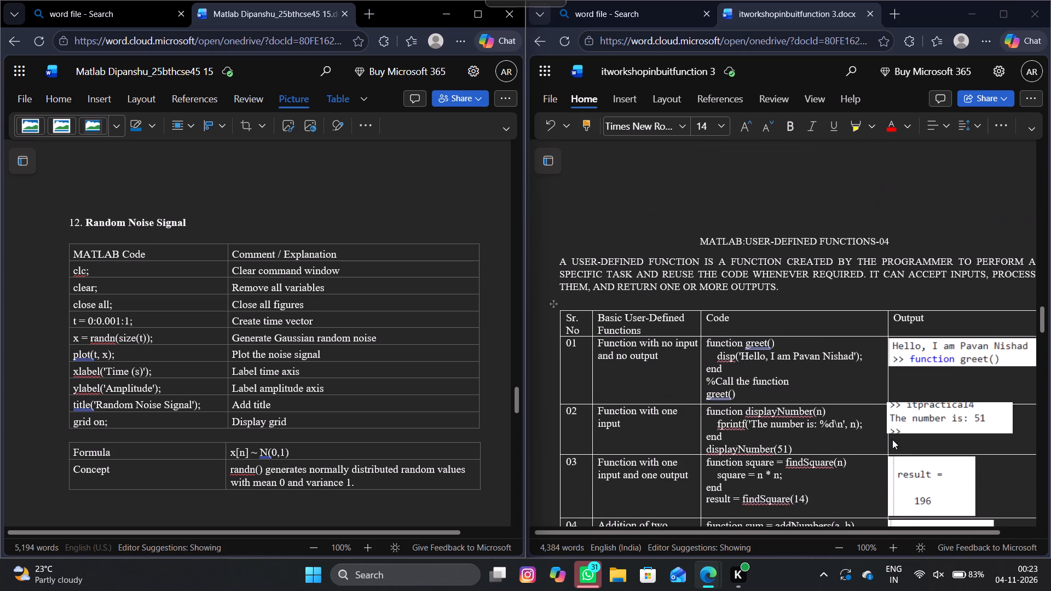
pyautogui.scroll(3, 892, 439)
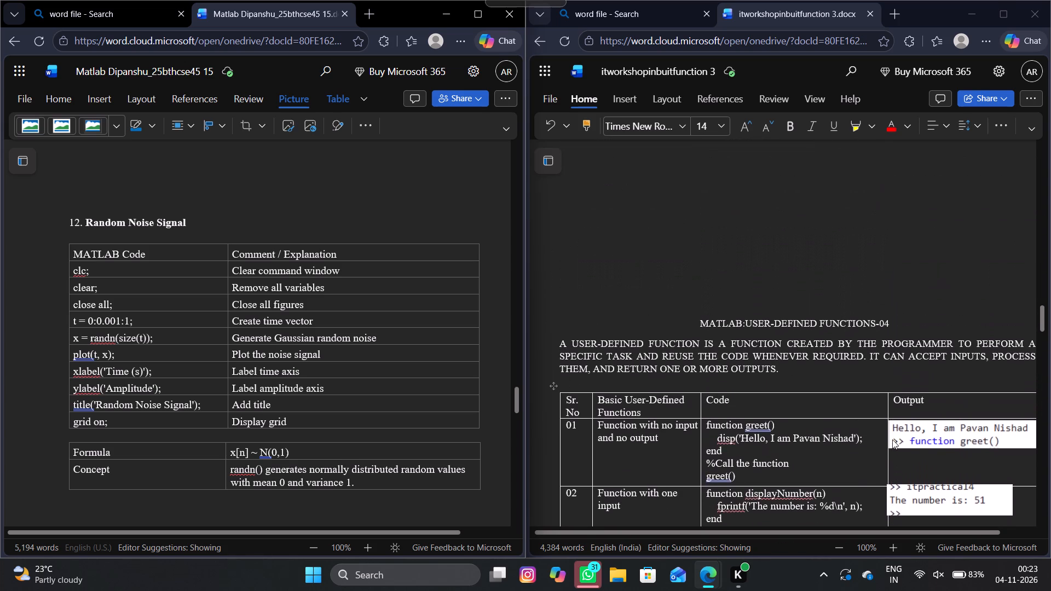
pyautogui.scroll(6, 892, 439)
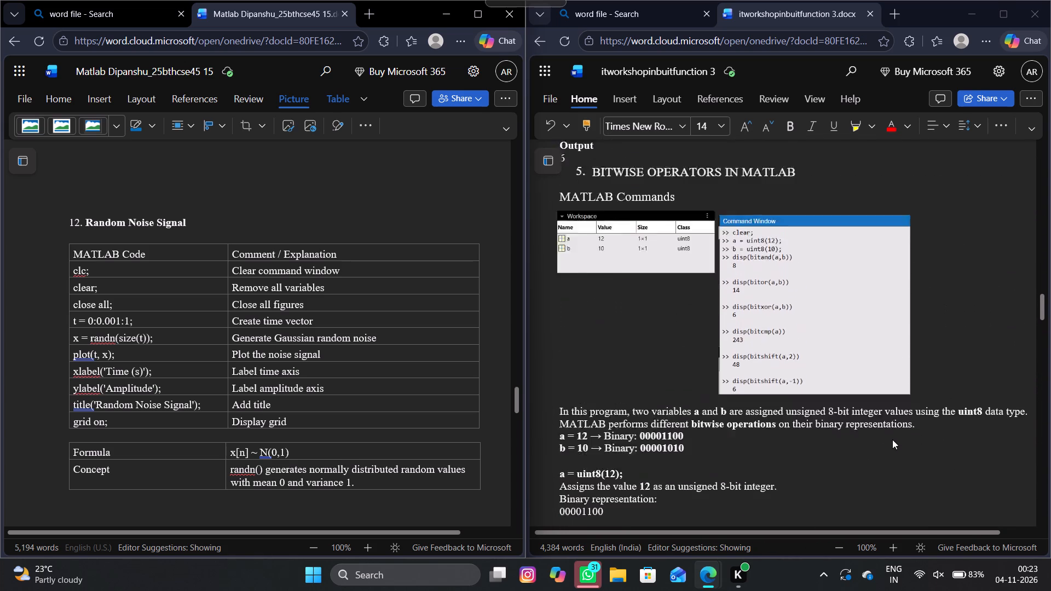
pyautogui.scroll(1, 892, 439)
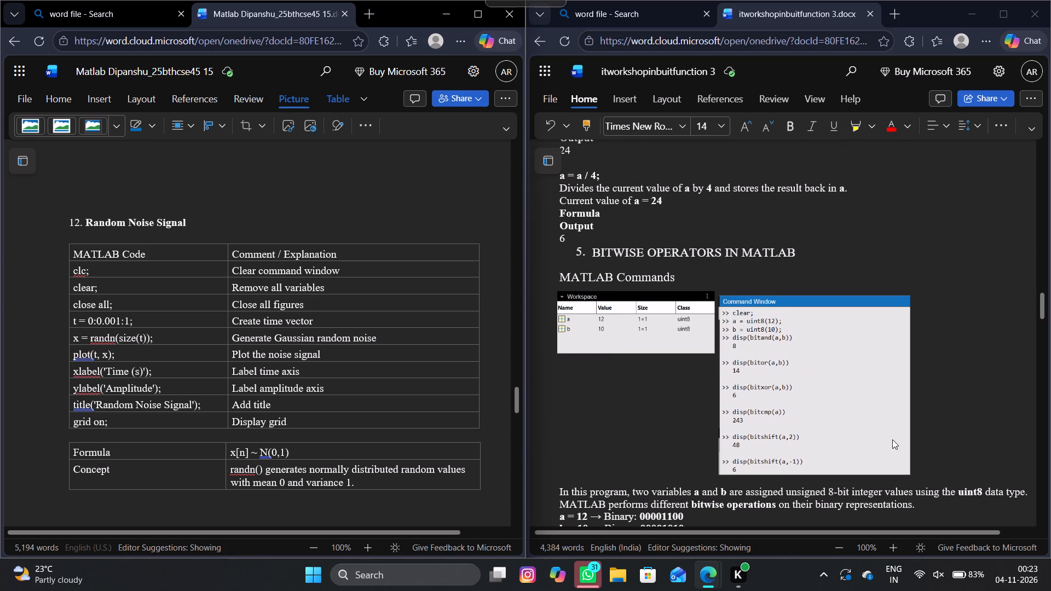
# Review the bitwise operator explanations and the user-defined functions table through the example counting even and odd numbers.
pyautogui.scroll(-8, 892, 439)
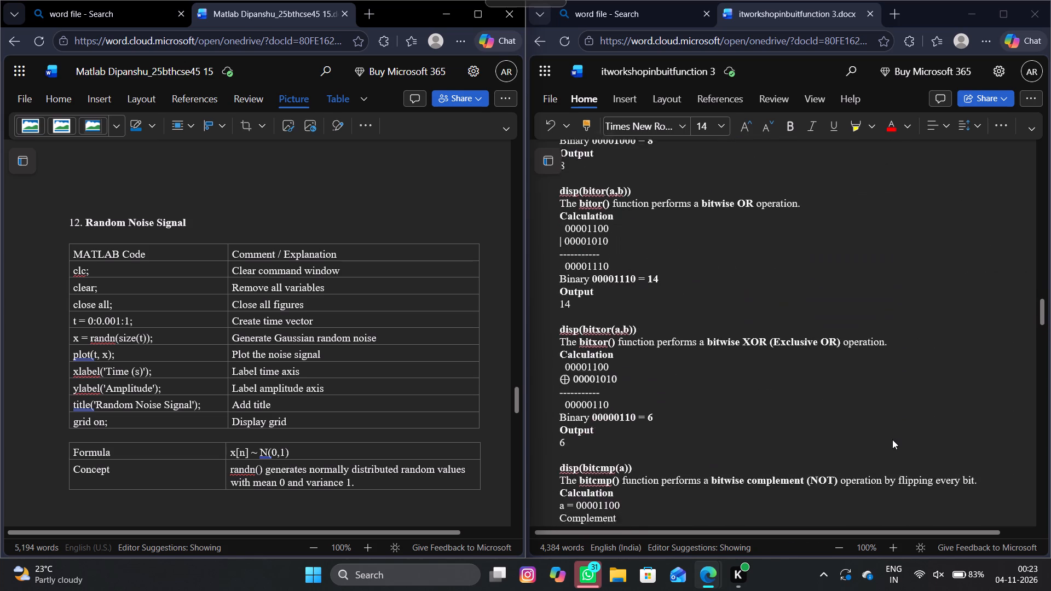
pyautogui.scroll(-3, 892, 439)
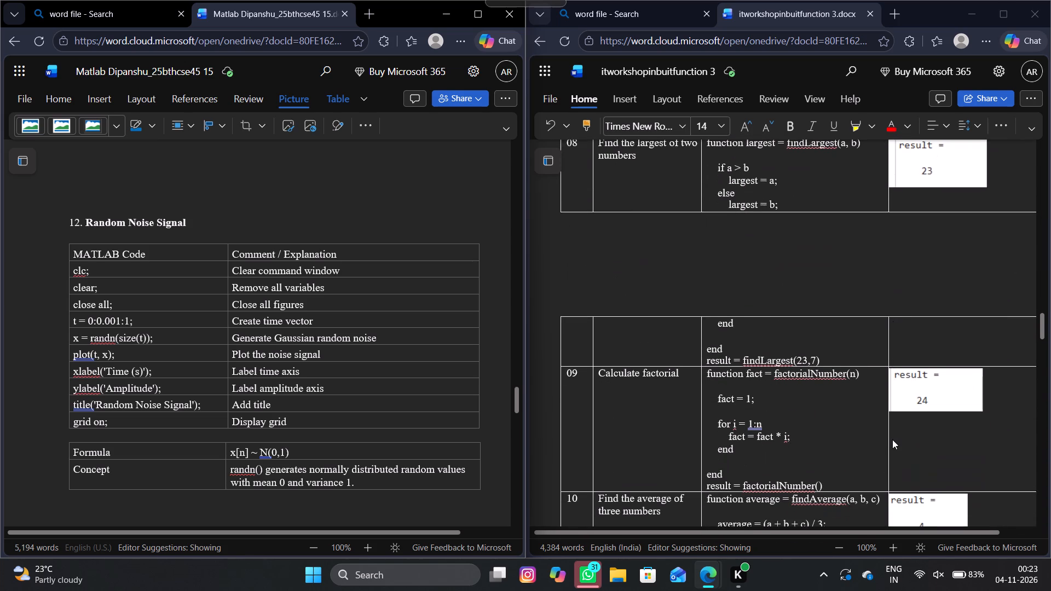
pyautogui.scroll(-2, 892, 439)
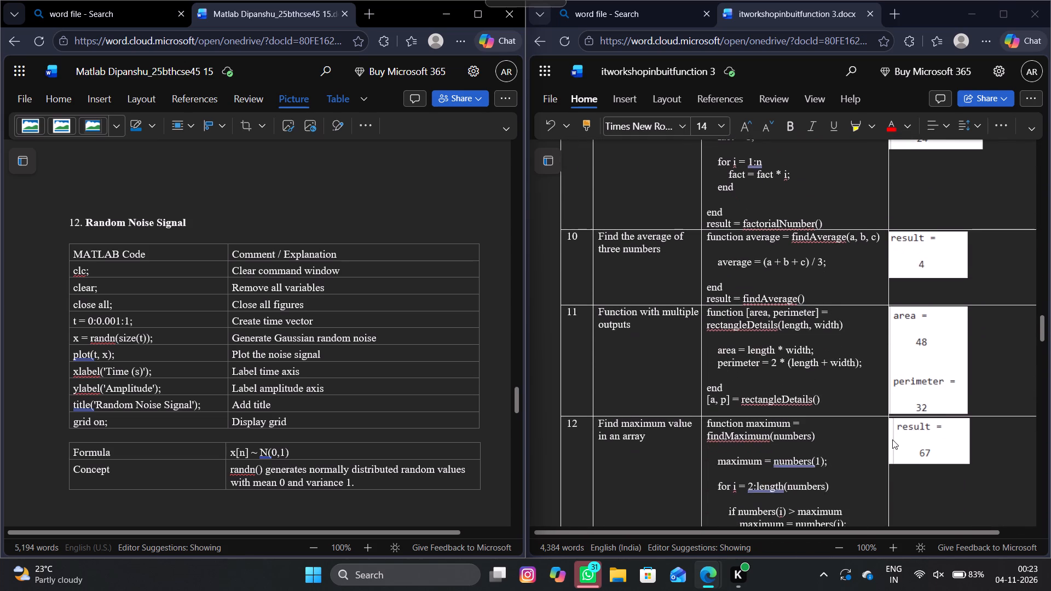
pyautogui.scroll(-7, 892, 439)
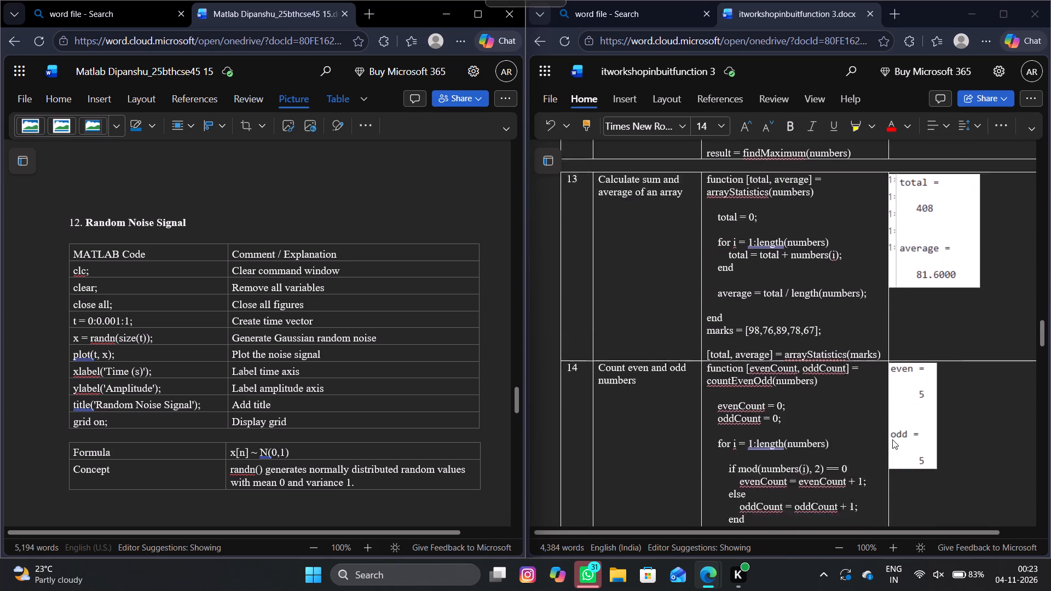
pyautogui.scroll(-1, 892, 439)
# Examine the discrete-time sequences with their code and plots, including the step, ramp and parabolic sequences.
pyautogui.scroll(-5, 892, 439)
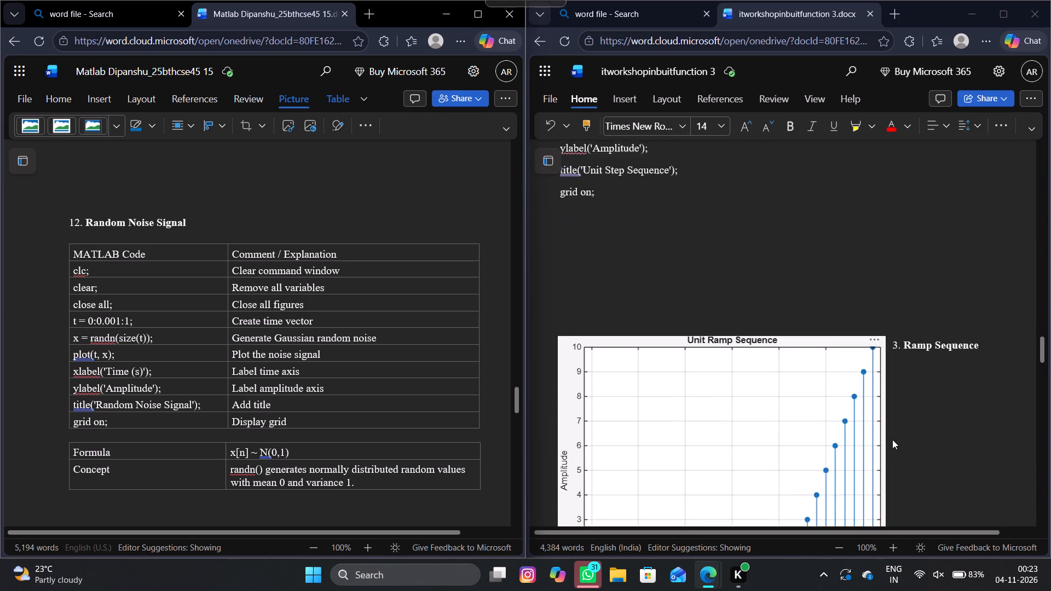
pyautogui.scroll(-3, 892, 439)
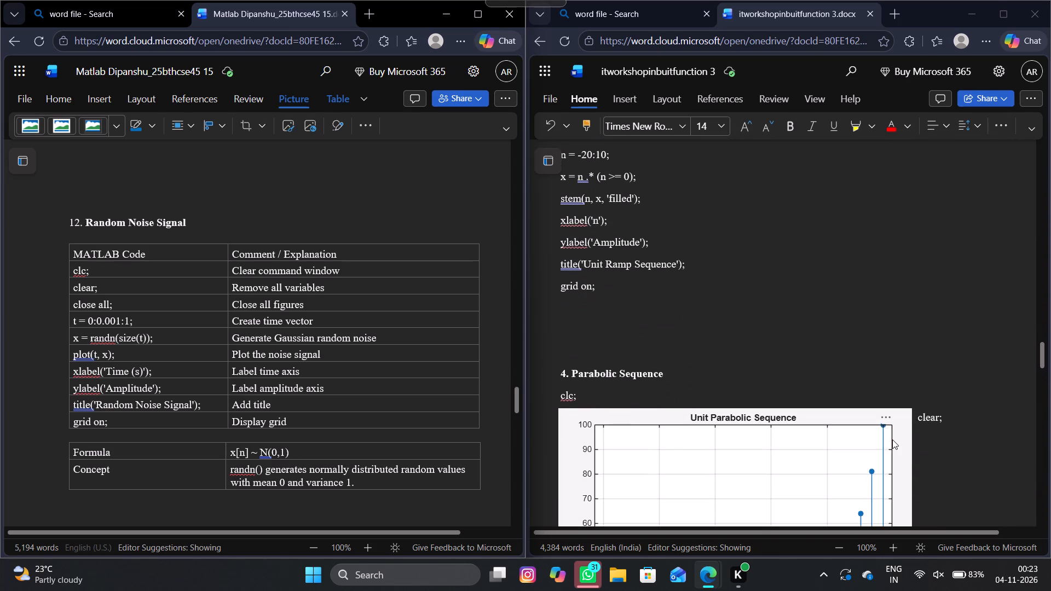
pyautogui.scroll(-5, 892, 439)
# Examine the Basic Continuous-Time Signals code and plots, from the Sinusoidal Signal to the Damped Sinusoidal Signal.
pyautogui.scroll(-1, 892, 439)
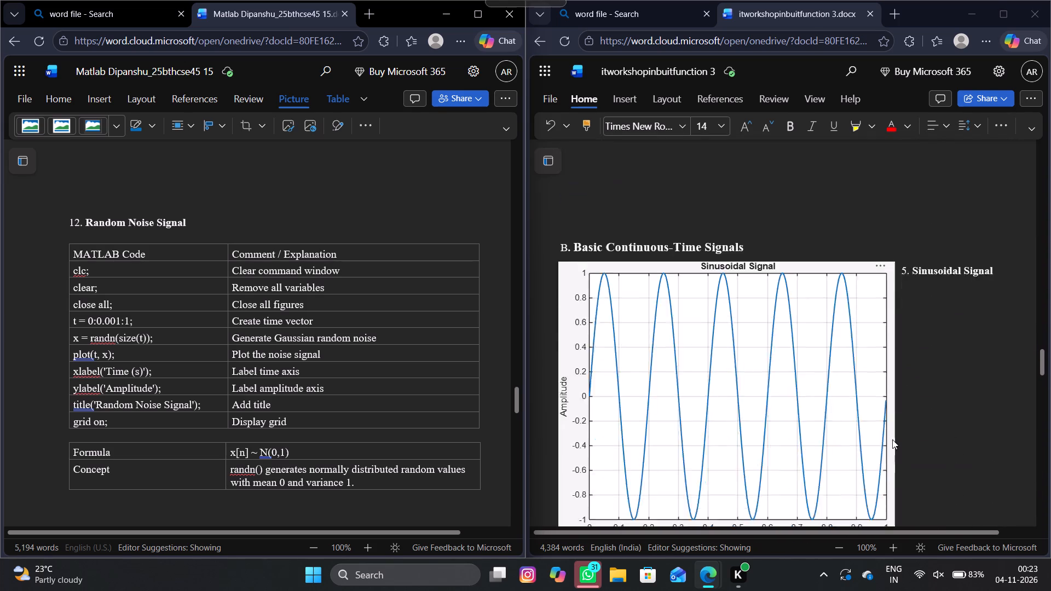
pyautogui.scroll(-4, 892, 439)
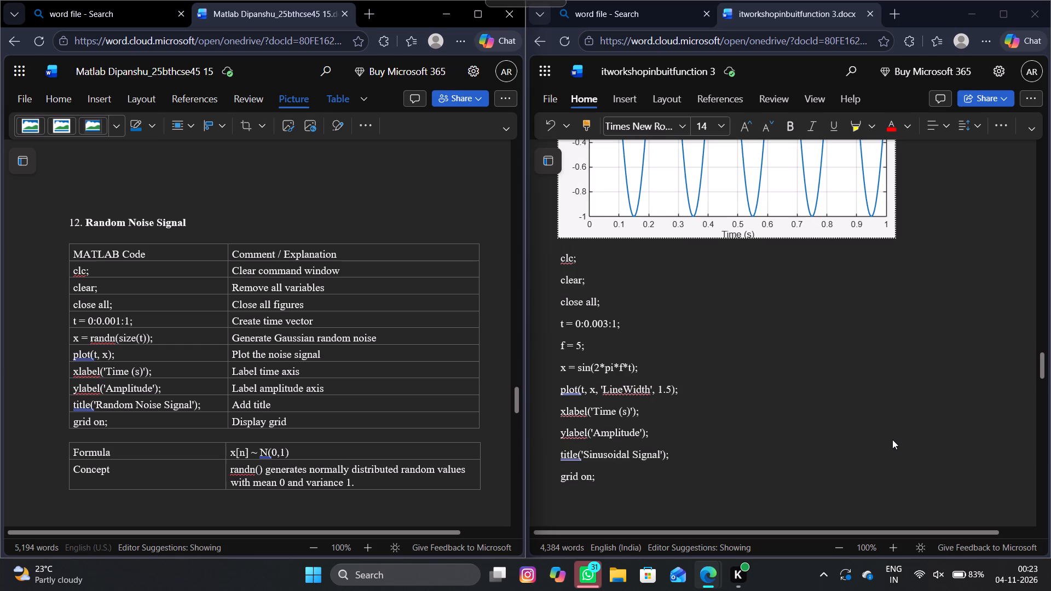
pyautogui.scroll(-2, 892, 439)
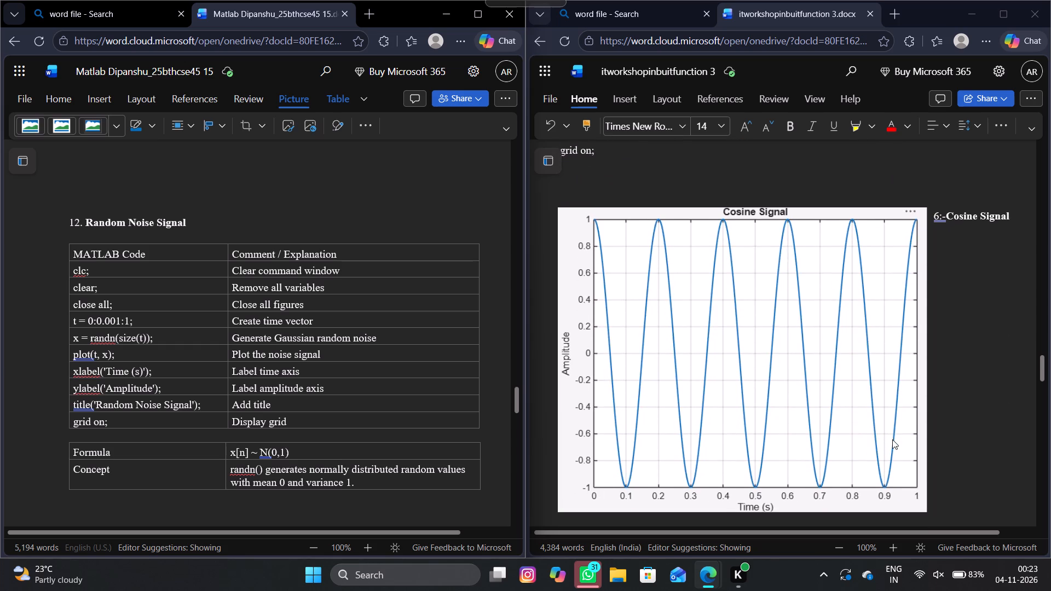
pyautogui.scroll(-6, 892, 439)
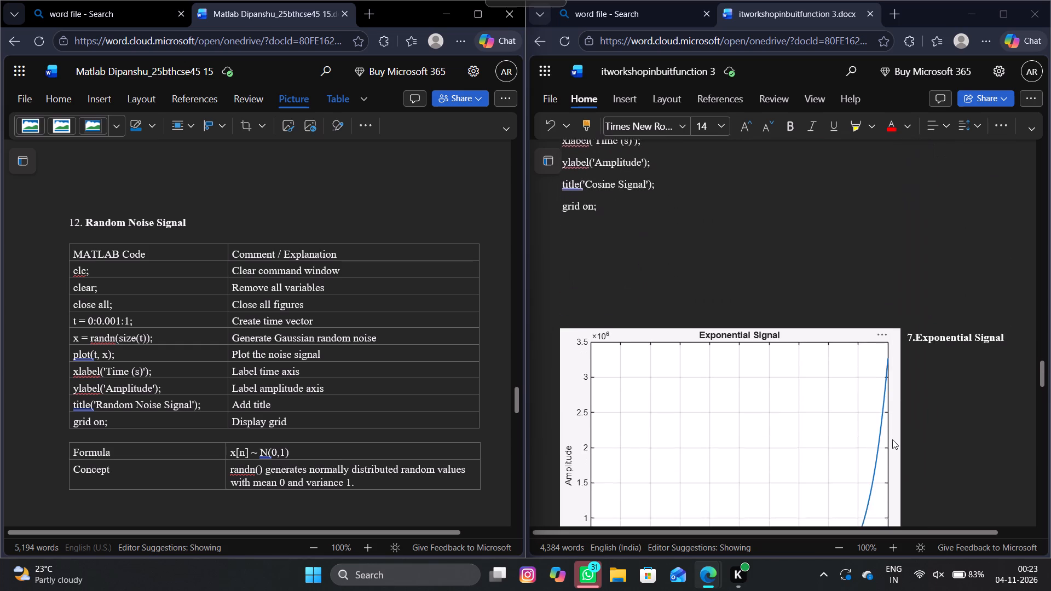
pyautogui.scroll(-6, 892, 439)
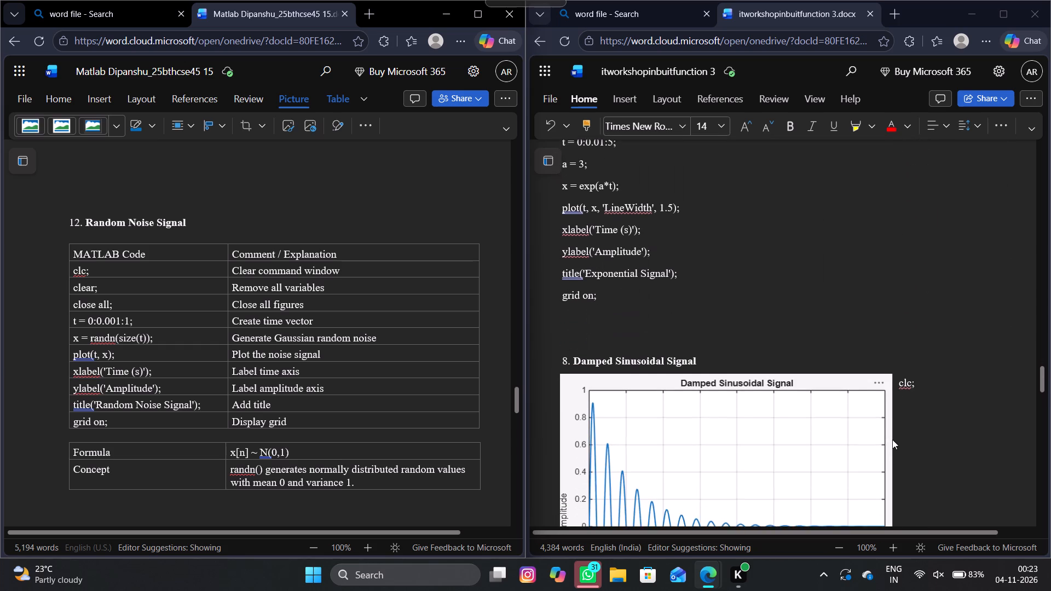
pyautogui.scroll(-6, 892, 439)
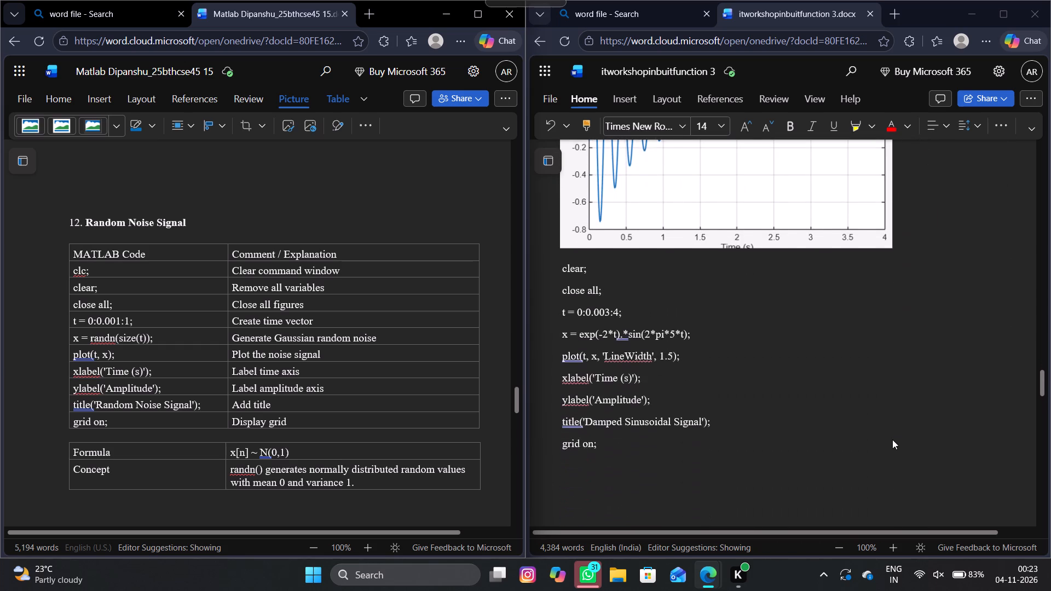
# Examine the Sawtooth and Triangular waves and the Special and Random Signals section through the Random Noise Signal.
pyautogui.scroll(-4, 892, 439)
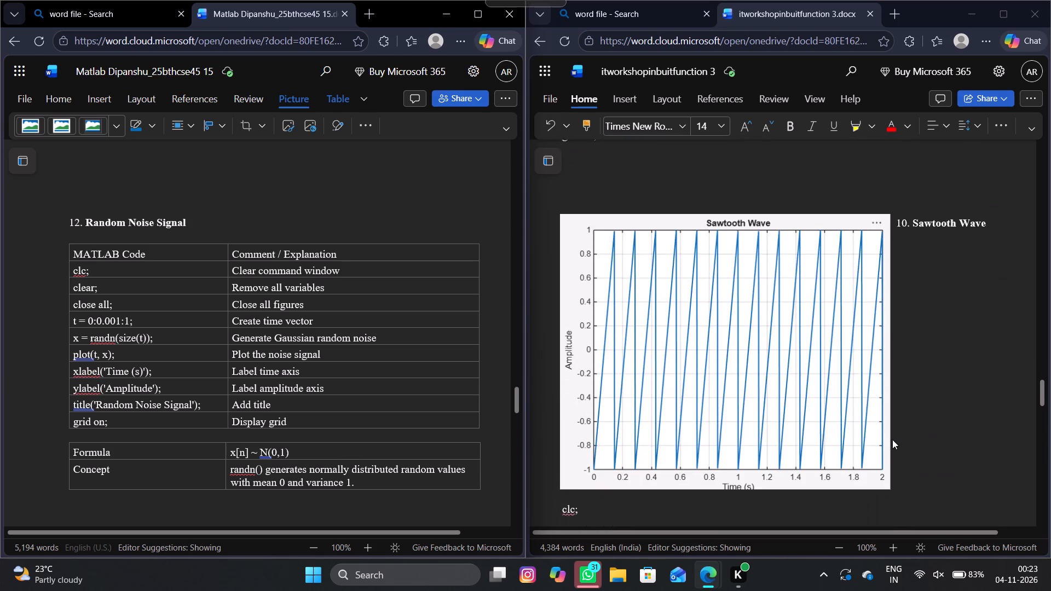
pyautogui.scroll(-3, 892, 439)
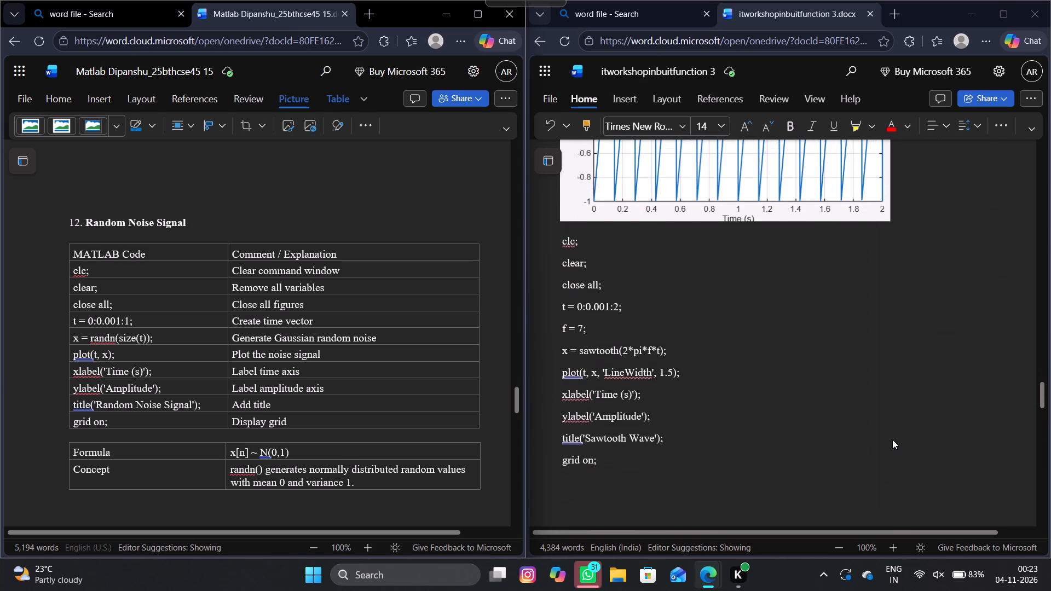
pyautogui.scroll(-7, 892, 439)
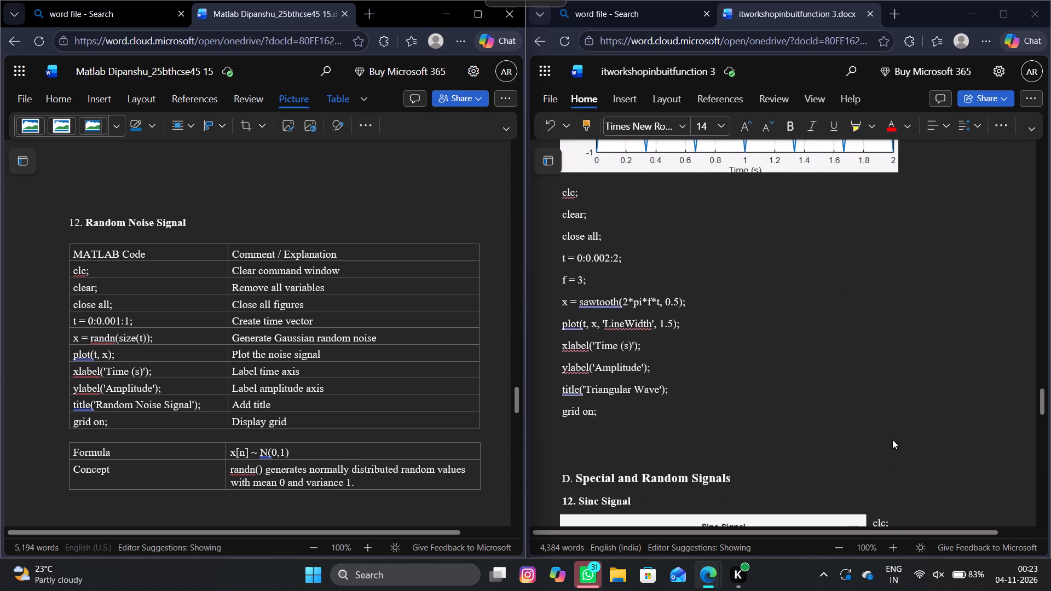
pyautogui.scroll(-3, 892, 439)
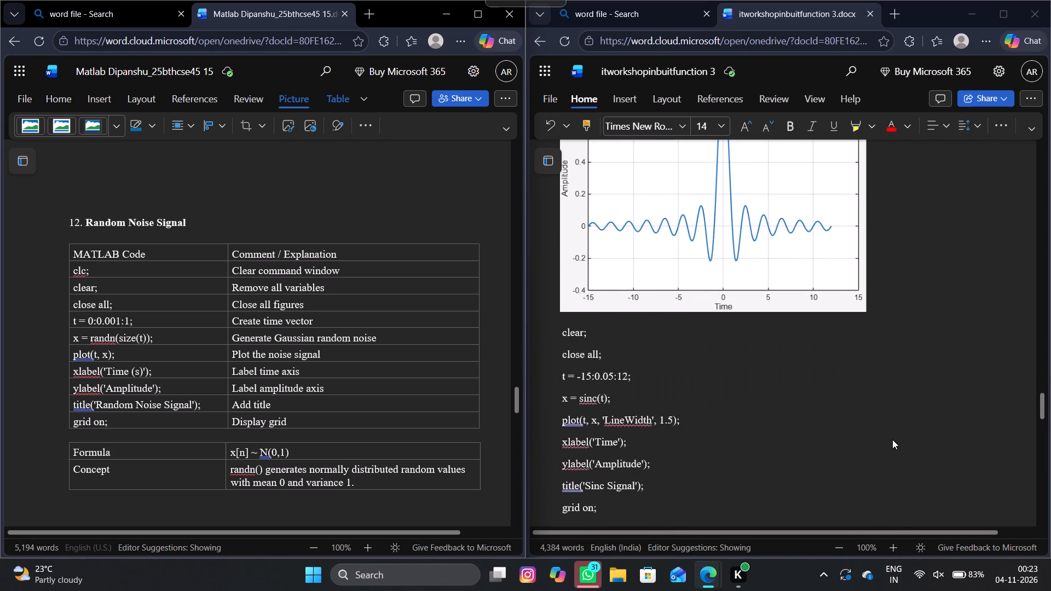
pyautogui.scroll(-2, 892, 439)
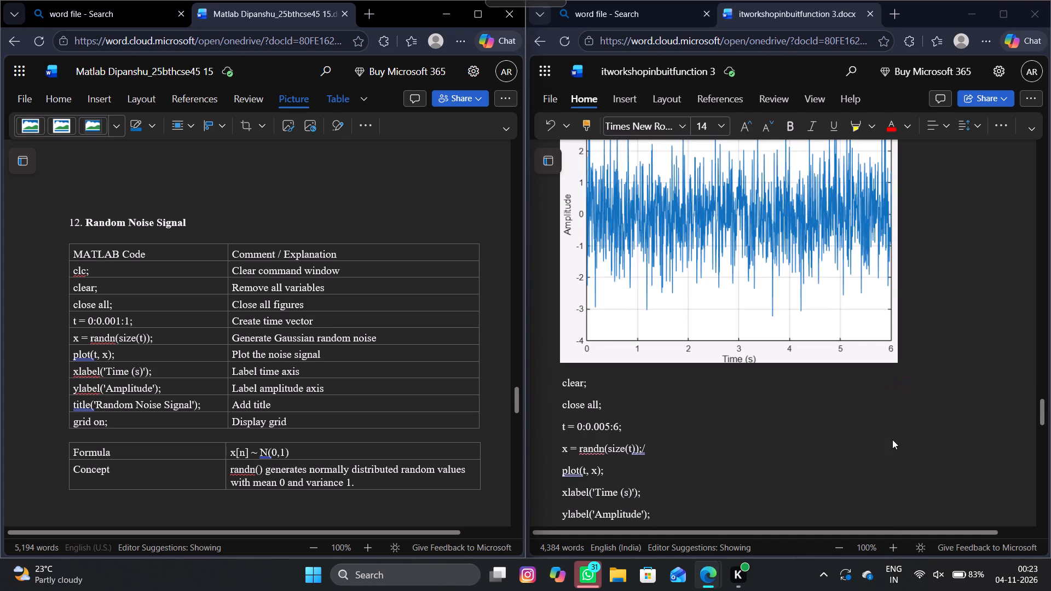
# Copy the Random Noise Signal code in itworkshopinbuitfunction 3, from clear; through grid on;.
pyautogui.scroll(1, 892, 439)
pyautogui.scroll(-1, 892, 439)
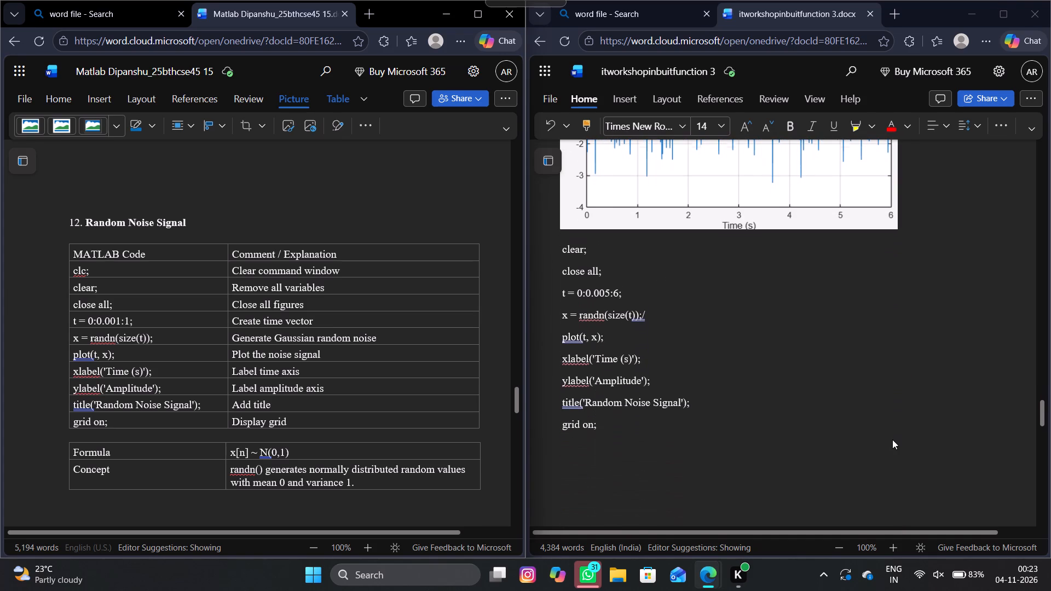
pyautogui.scroll(3, 892, 439)
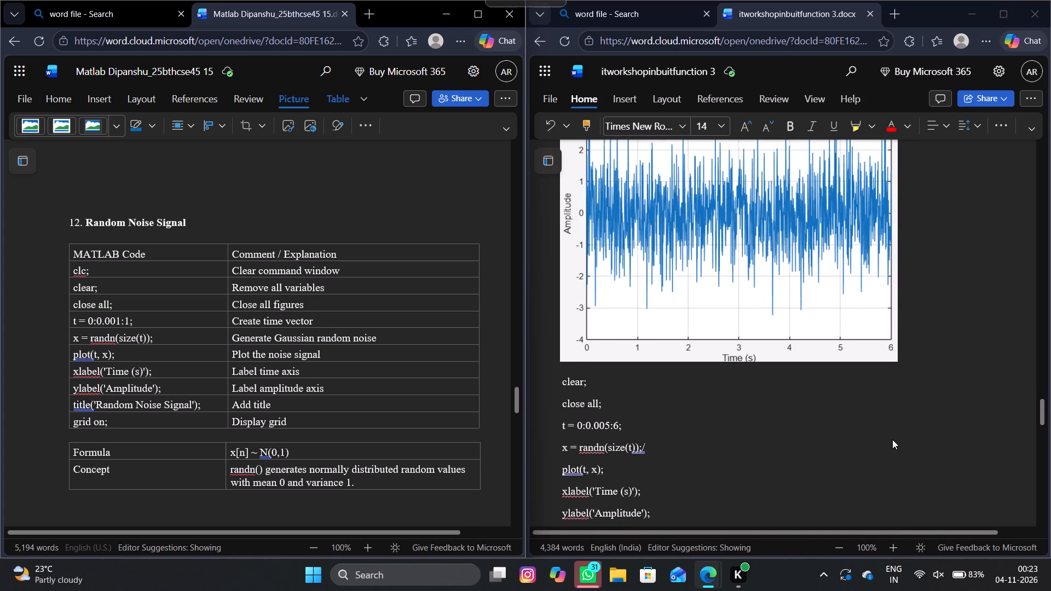
pyautogui.scroll(-3, 892, 439)
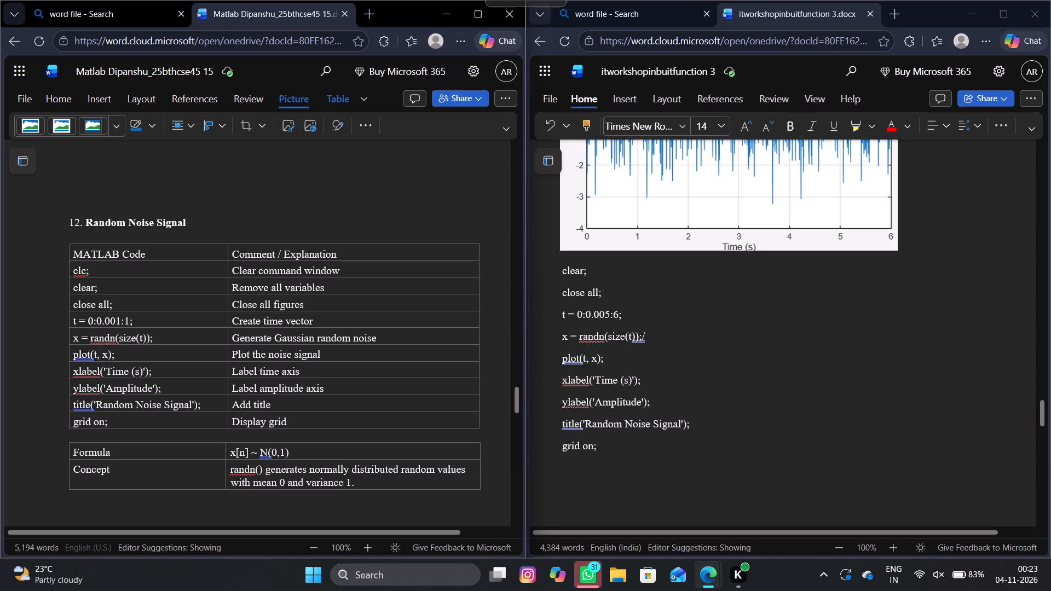
pyautogui.moveTo(607, 447); pyautogui.dragTo(563, 266)
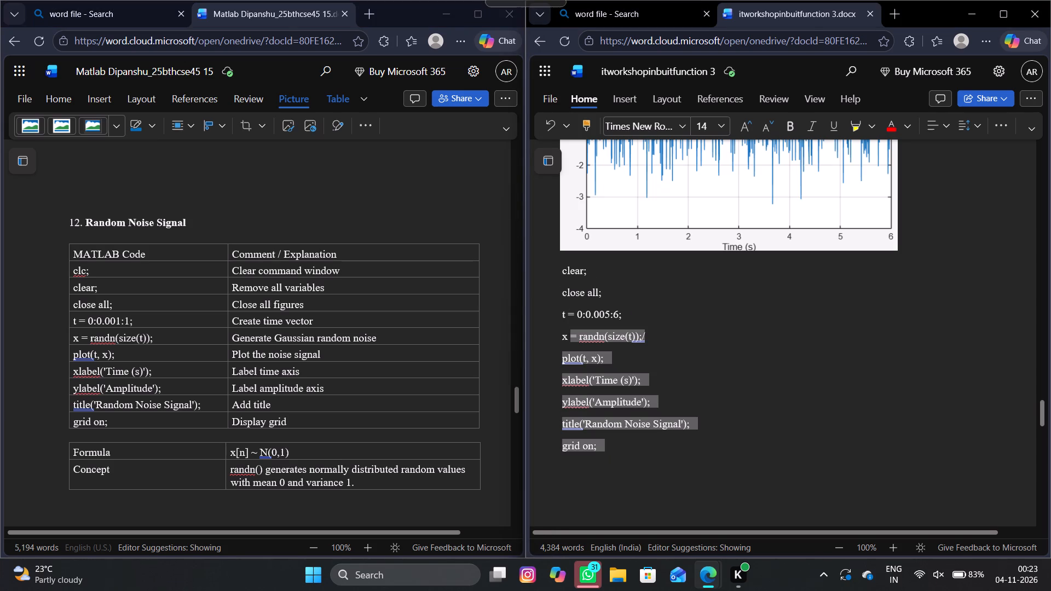
pyautogui.moveTo(563, 266); pyautogui.dragTo(562, 270)
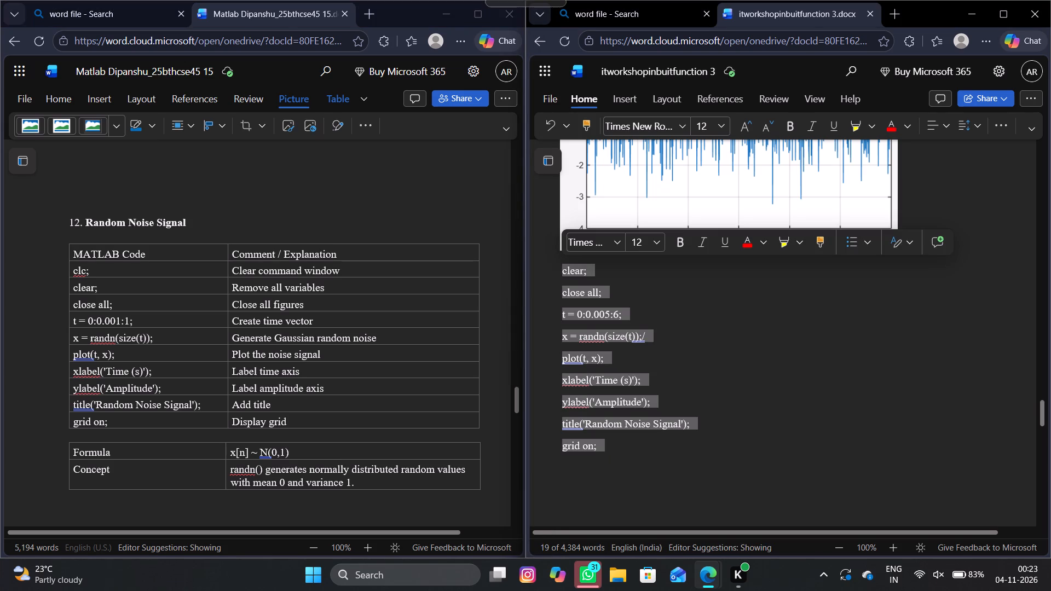
pyautogui.hotkey('ctrl', 'c')
# Search the web for matlab in a new browser tab beside the Matlab report and open the MathWorks MATLAB page.
pyautogui.click(372, 19)
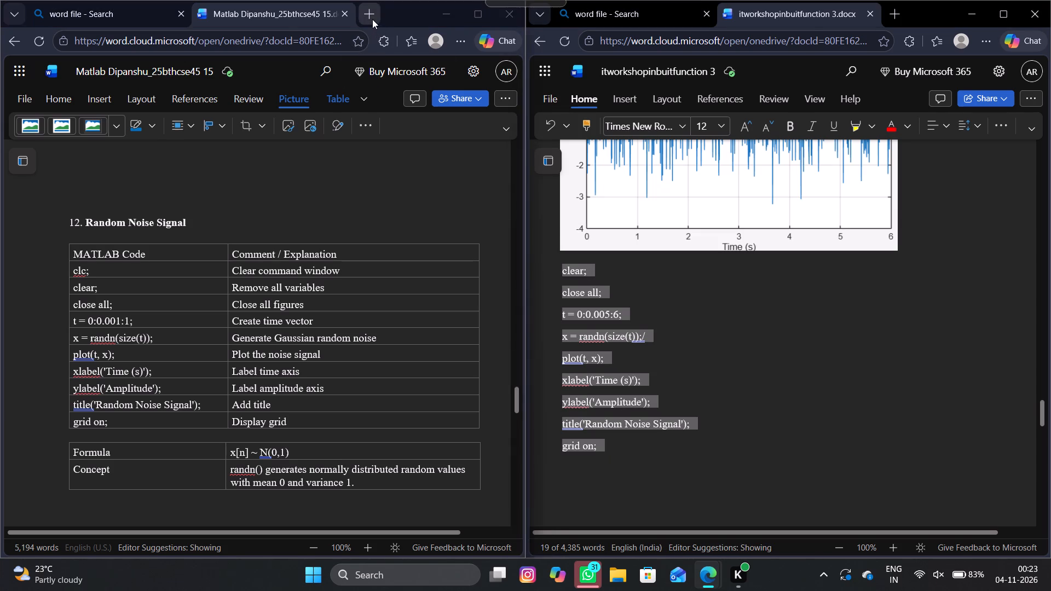
pyautogui.click(233, 109)
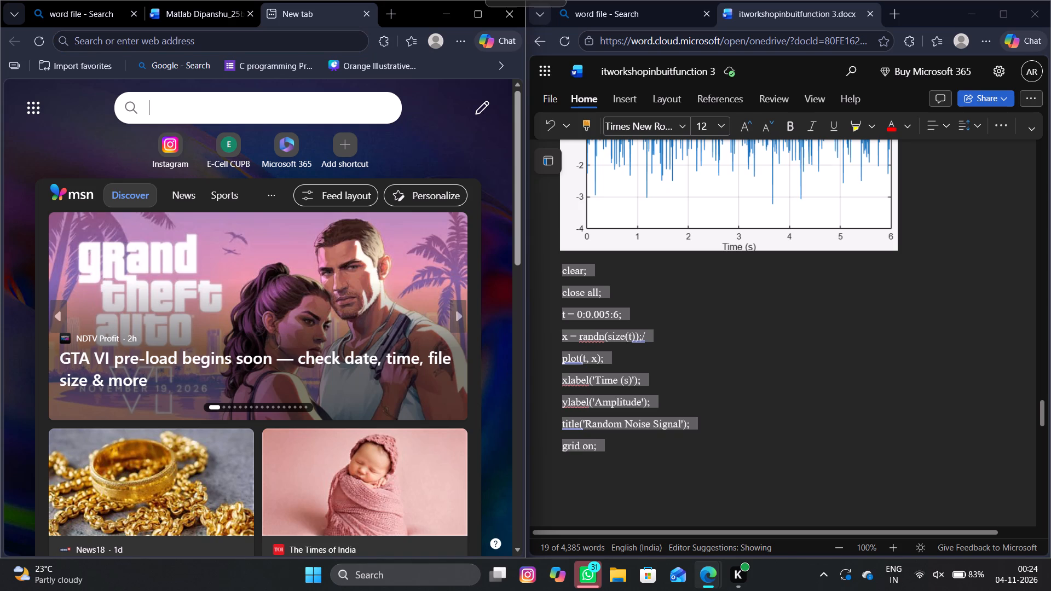
pyautogui.write('mat')
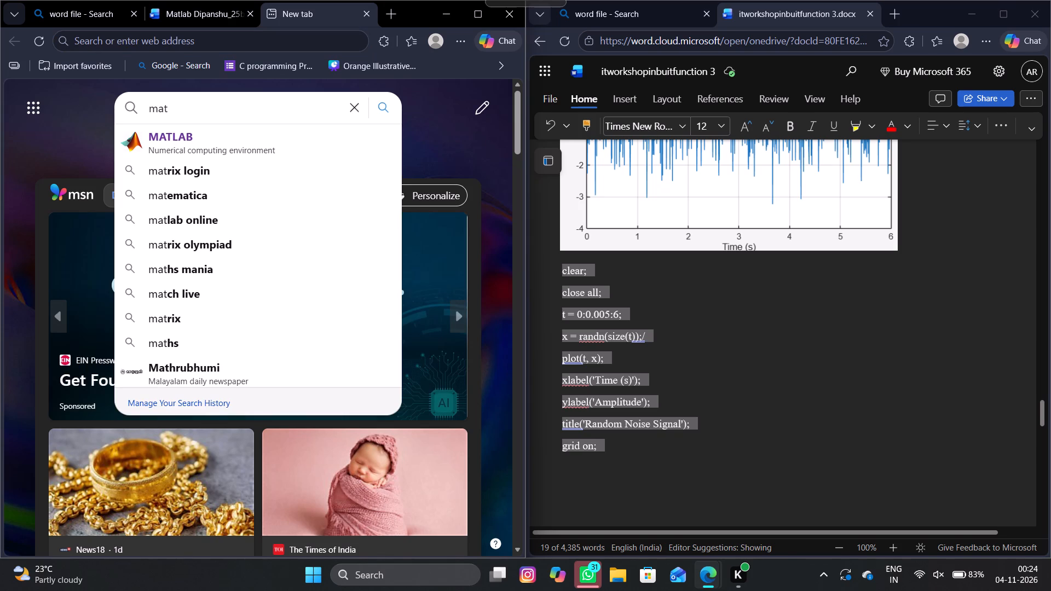
pyautogui.press('Down')
pyautogui.press('Return')
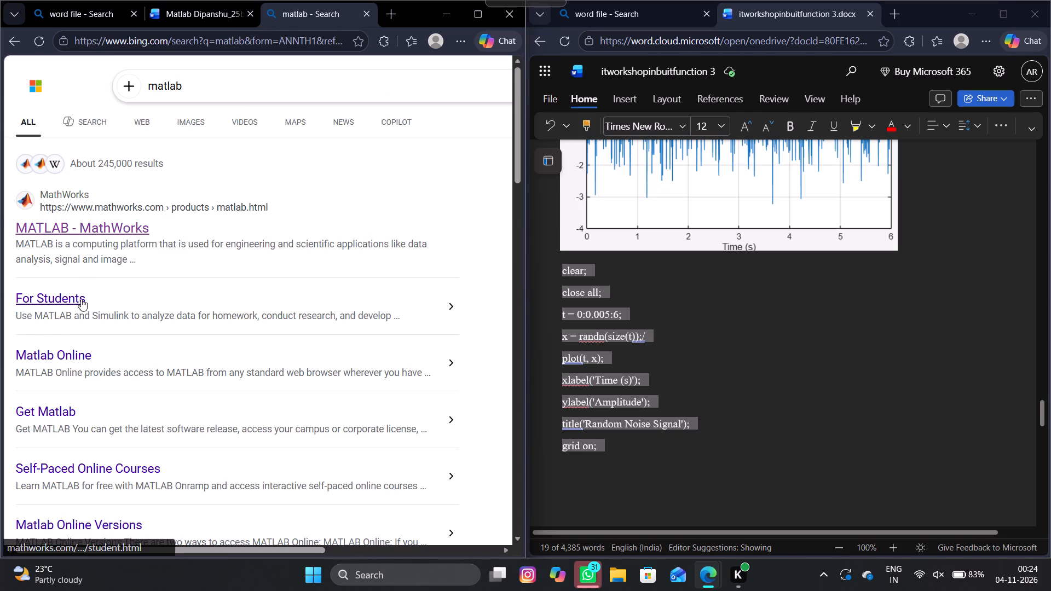
pyautogui.click(88, 230)
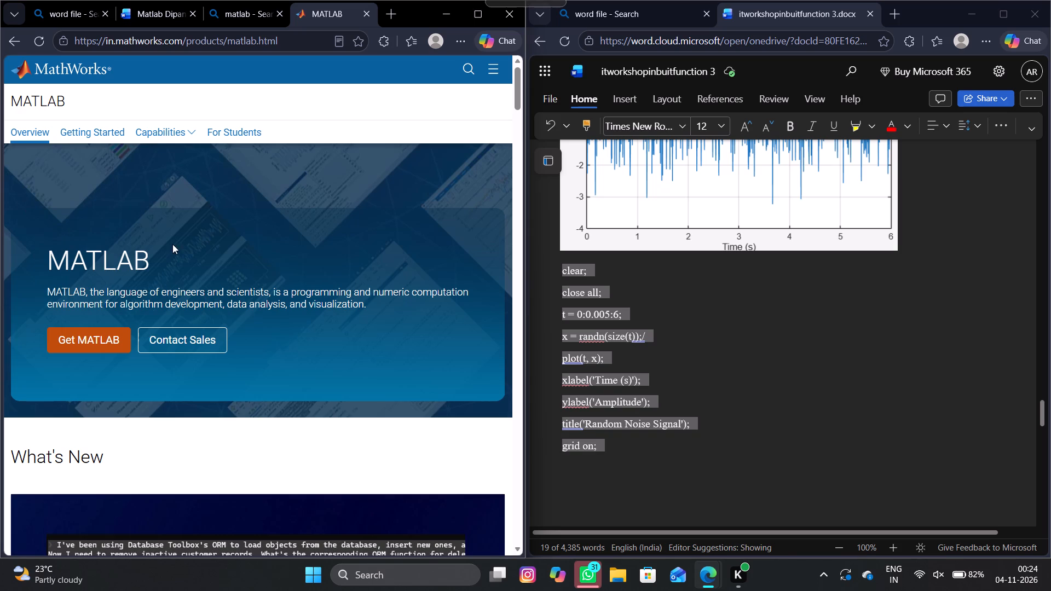
# Look over the MATLAB product page, from the overview banner to the What's New section, for access to MATLAB.
pyautogui.scroll(-4, 213, 230)
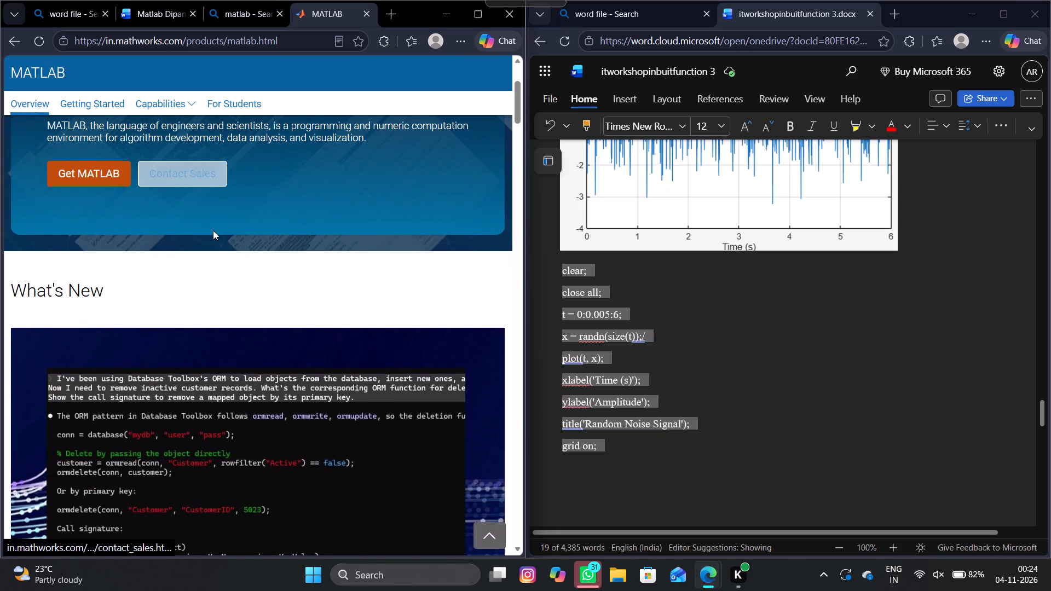
pyautogui.scroll(4, 213, 230)
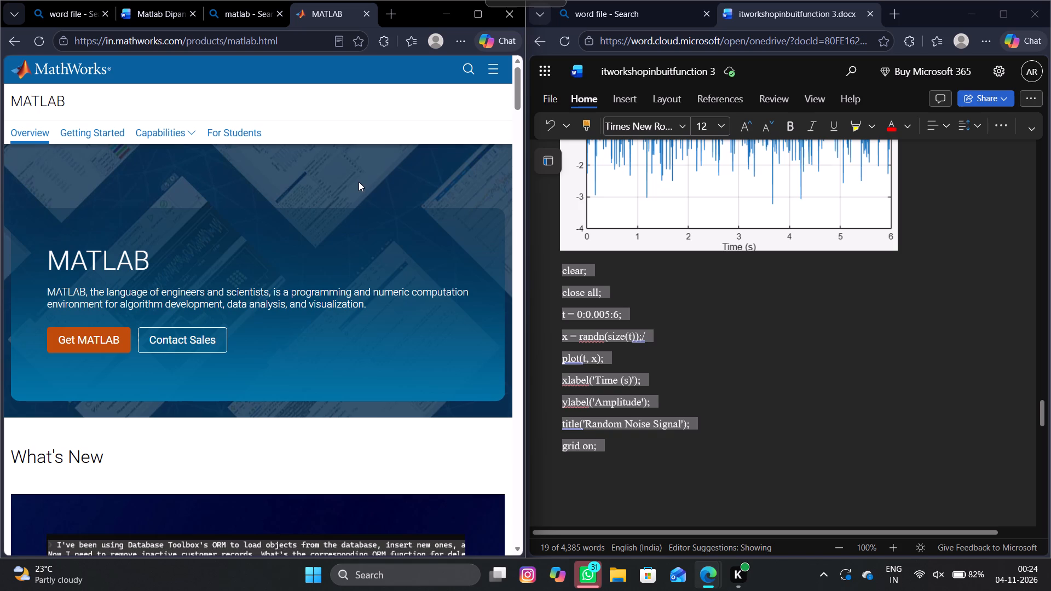
pyautogui.scroll(-3, 290, 189)
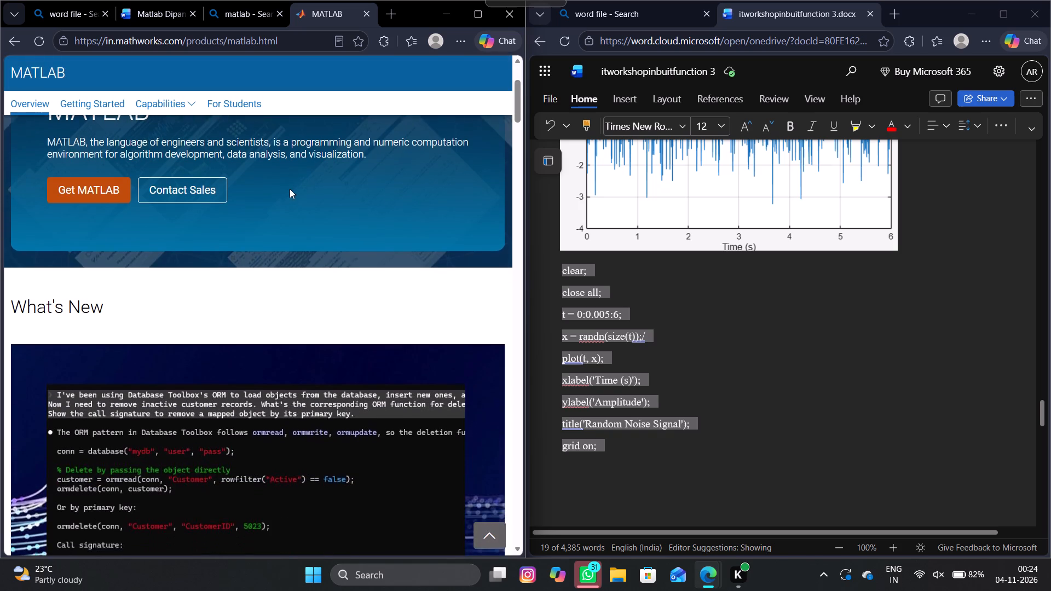
pyautogui.scroll(-1, 290, 189)
pyautogui.scroll(3, 290, 189)
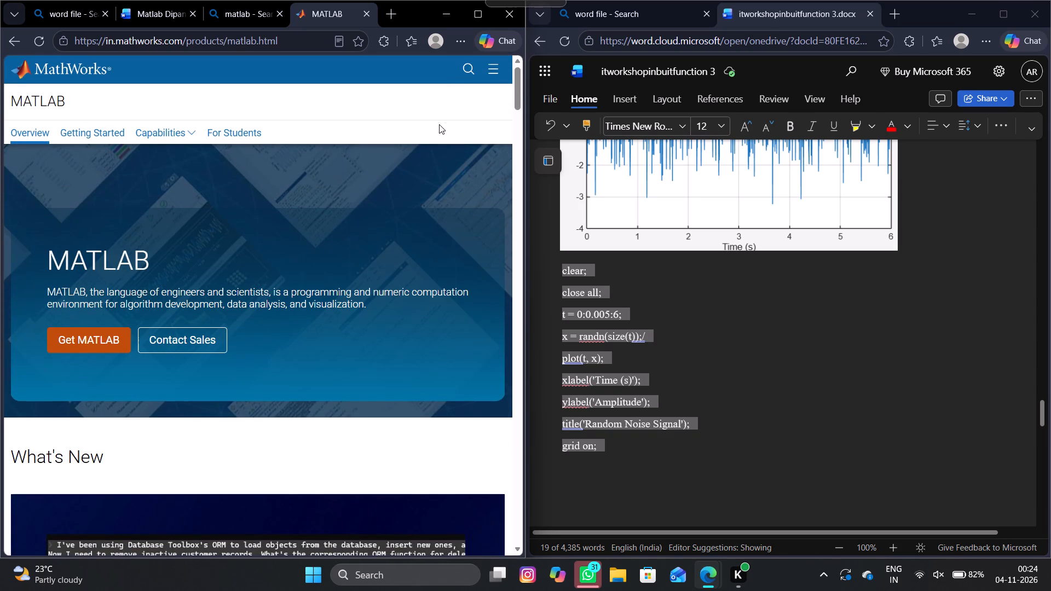
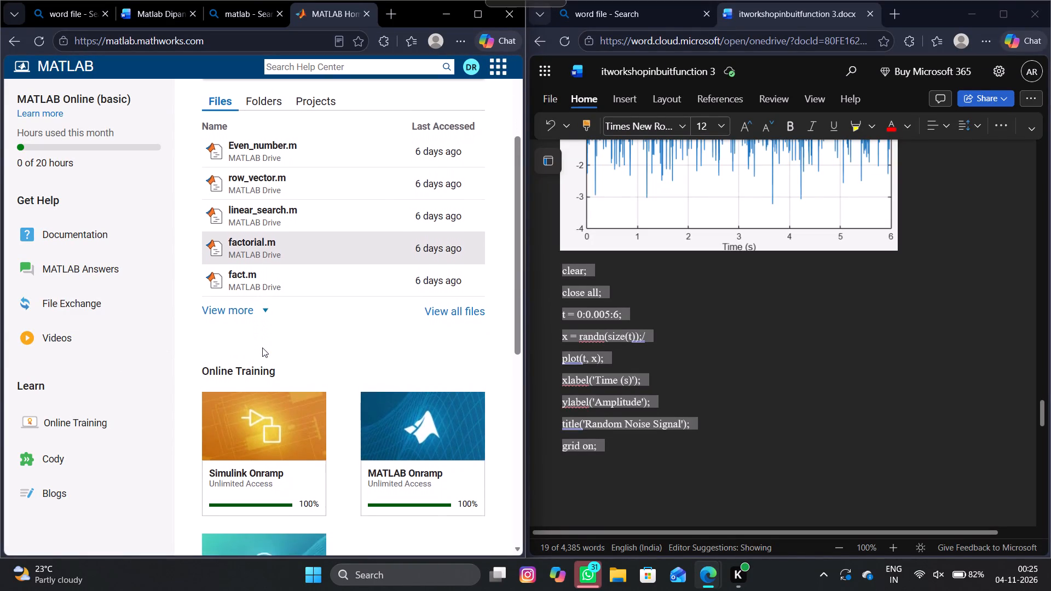
# Look through the recent MATLAB Drive files on the MATLAB home page, expanding the list to include the older signal scripts.
pyautogui.scroll(-2, 262, 347)
pyautogui.scroll(4, 262, 347)
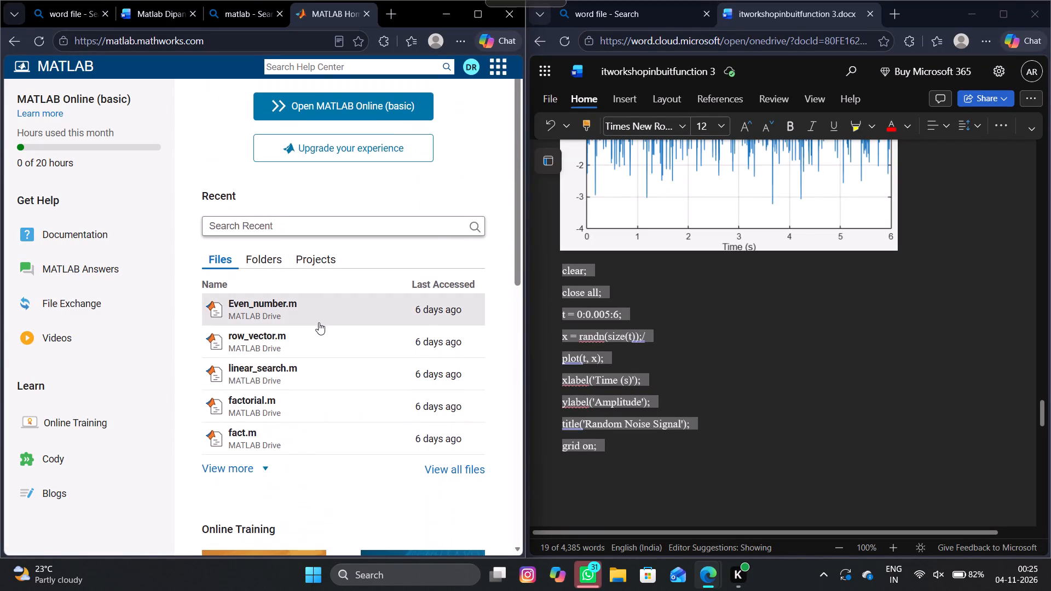
pyautogui.scroll(1, 313, 287)
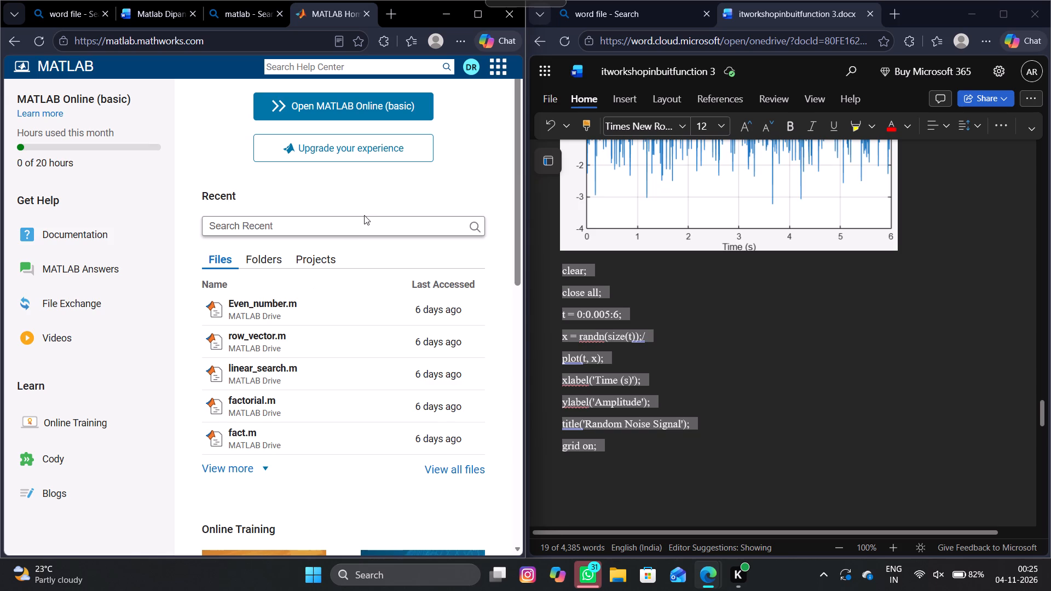
pyautogui.scroll(-1, 364, 215)
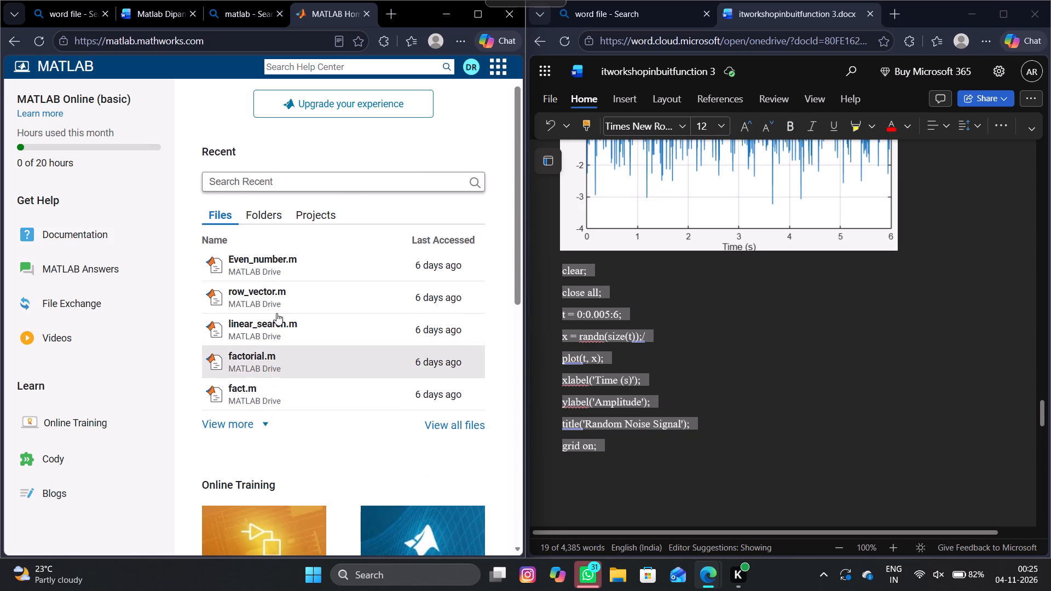
pyautogui.scroll(1, 273, 300)
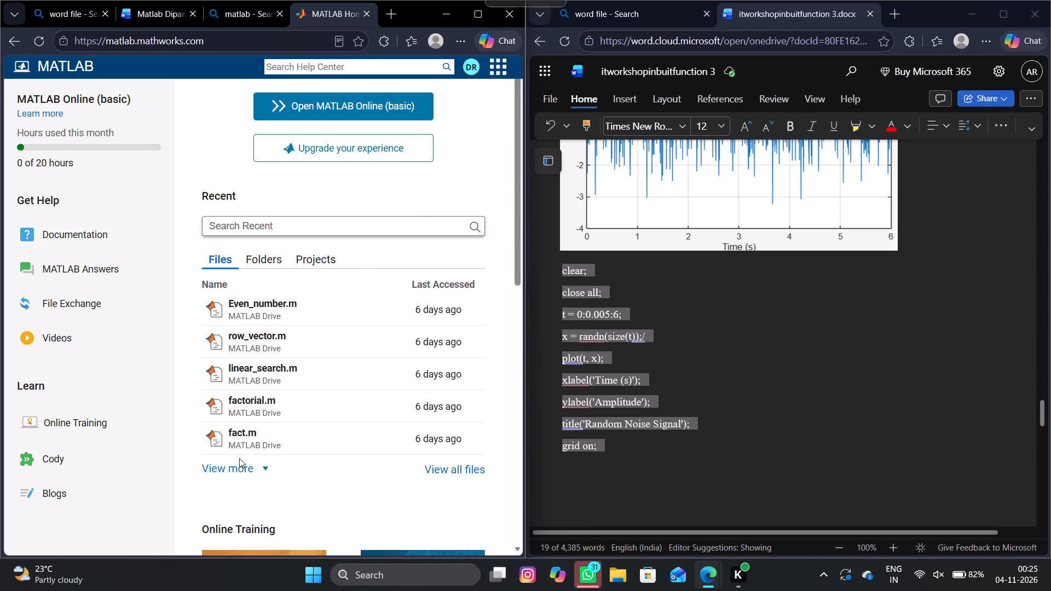
pyautogui.click(239, 473)
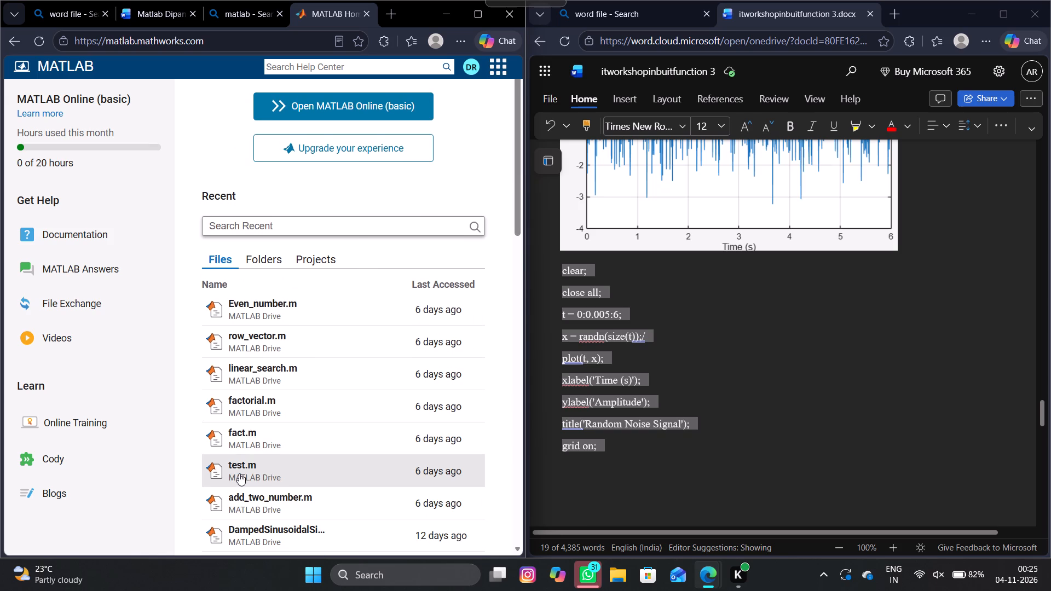
pyautogui.scroll(-7, 239, 473)
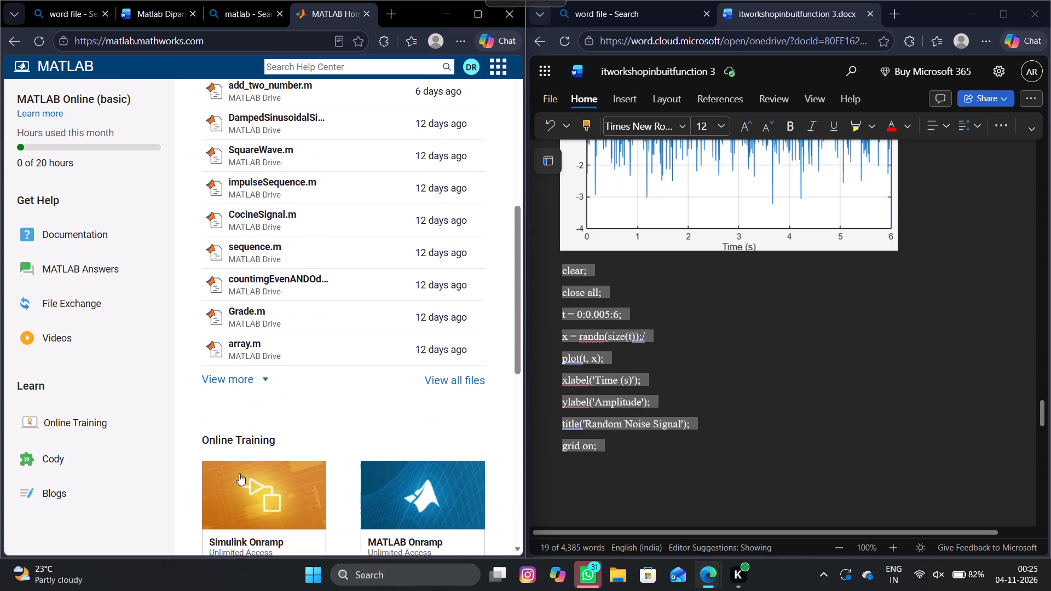
pyautogui.scroll(3, 268, 310)
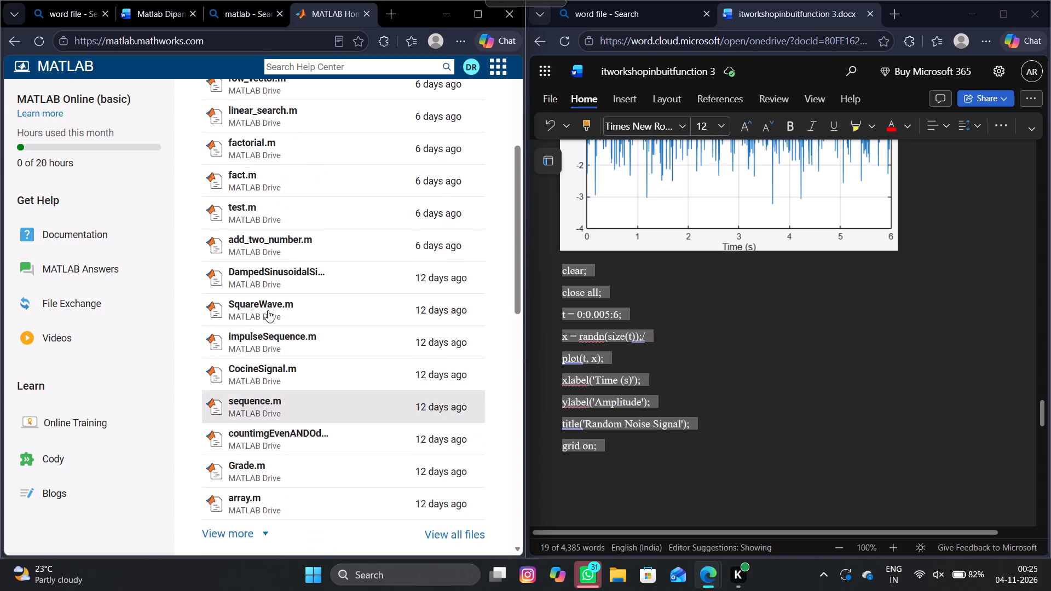
pyautogui.scroll(2, 268, 310)
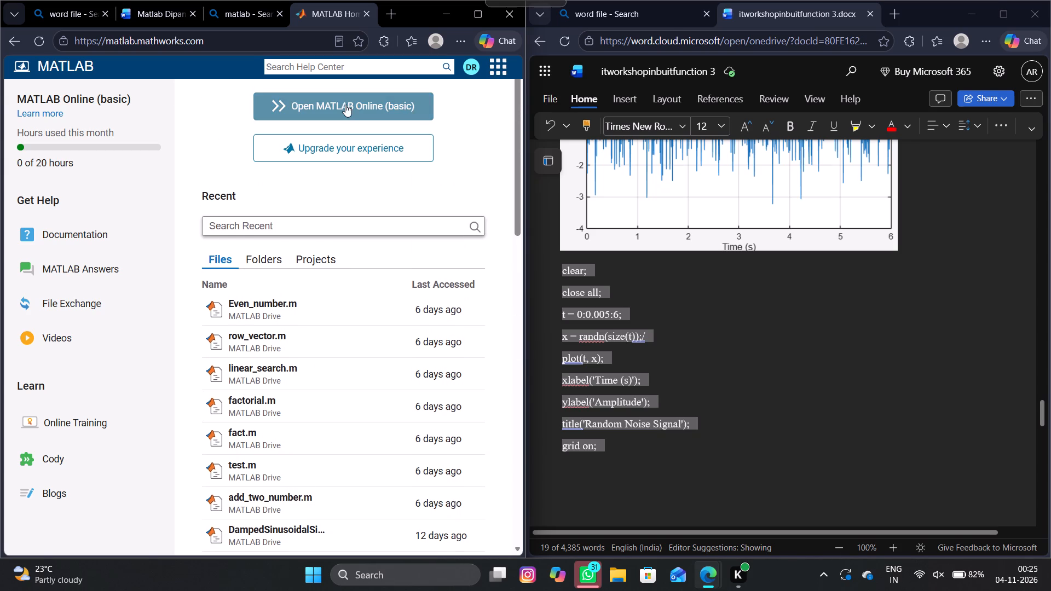
# Launch MATLAB Online (basic) from the MATLAB home page.
pyautogui.click(344, 105)
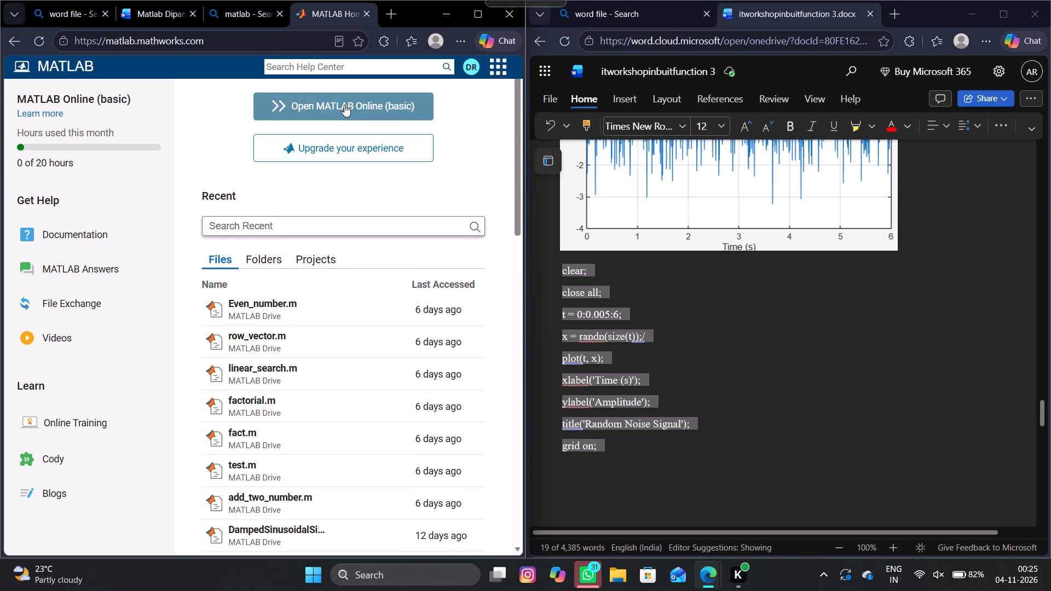
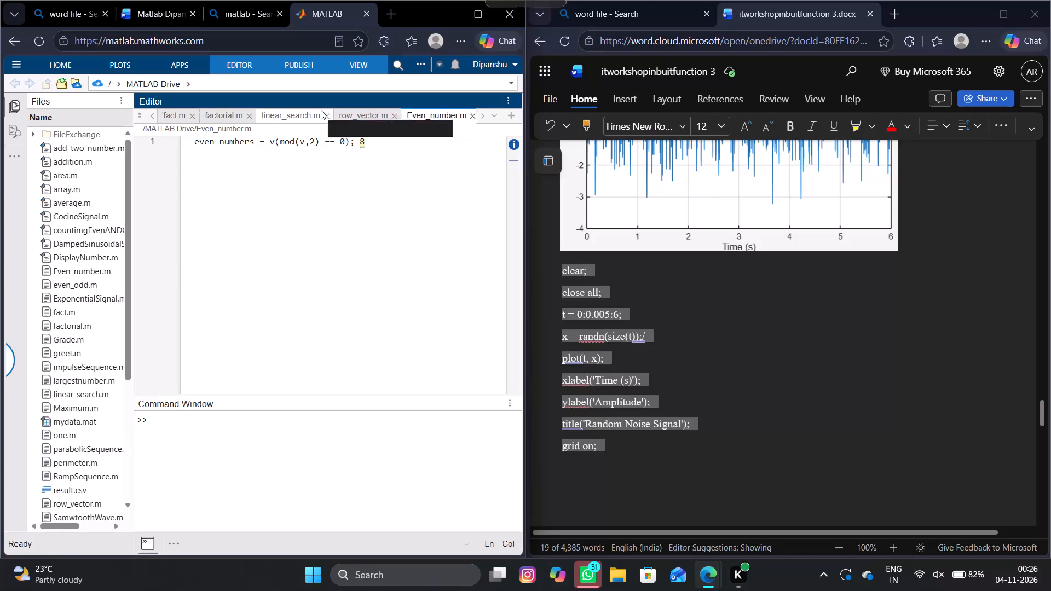
# Create a new untitled script in the MATLAB editor and paste the copied Random Noise Signal code into it.
pyautogui.hscroll(-5, 321, 110)
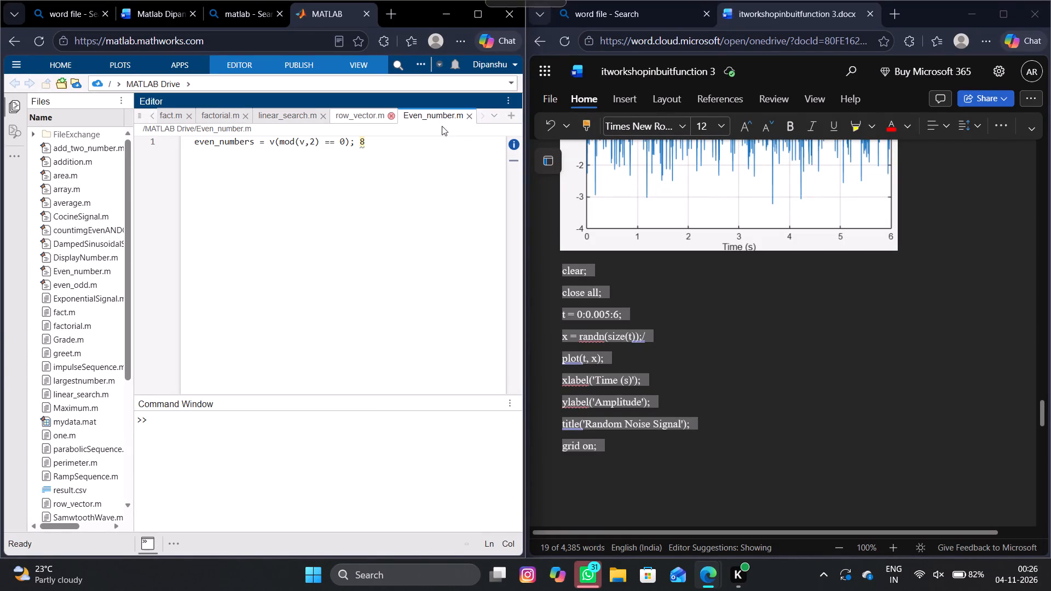
pyautogui.click(514, 117)
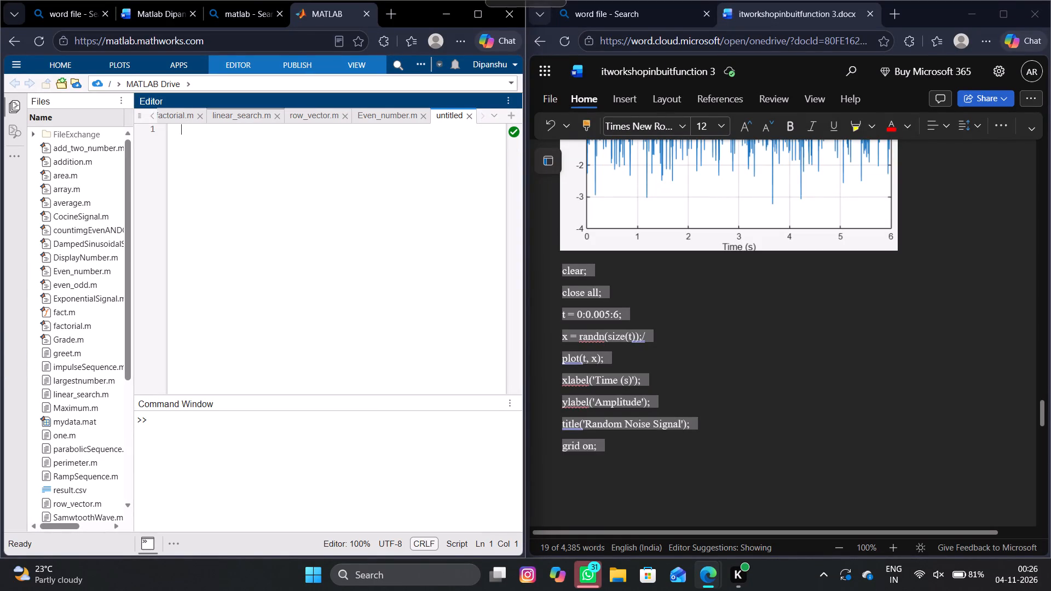
pyautogui.click(272, 146)
pyautogui.hotkey('ctrl', 'v')
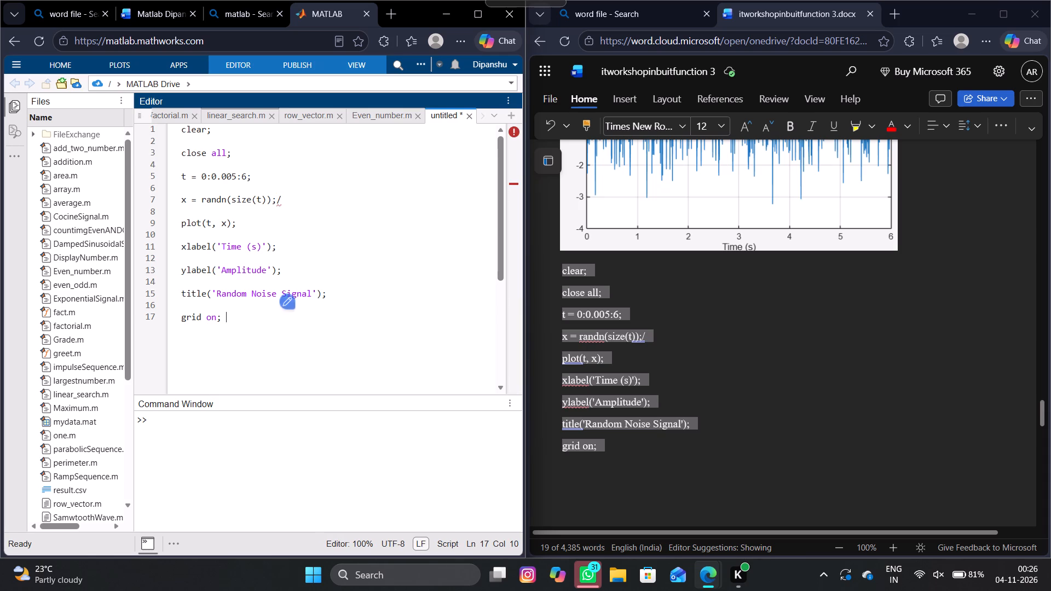
# Run the untitled script, saving it in MATLAB Drive as Random_Noise_Signal.m.
pyautogui.scroll(2, 280, 322)
pyautogui.scroll(-1, 280, 322)
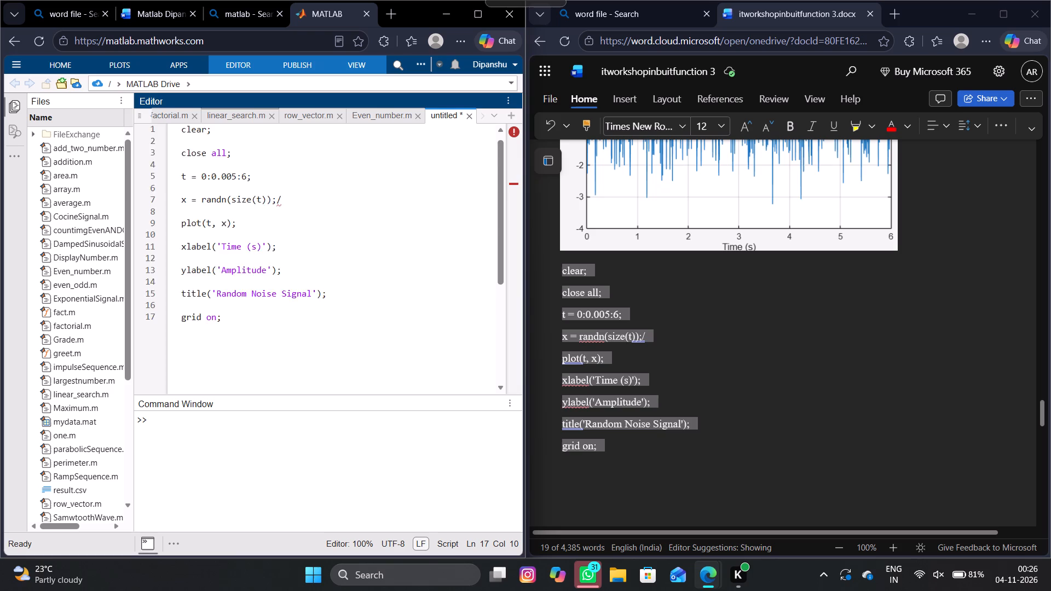
pyautogui.scroll(-4, 280, 322)
pyautogui.scroll(4, 280, 322)
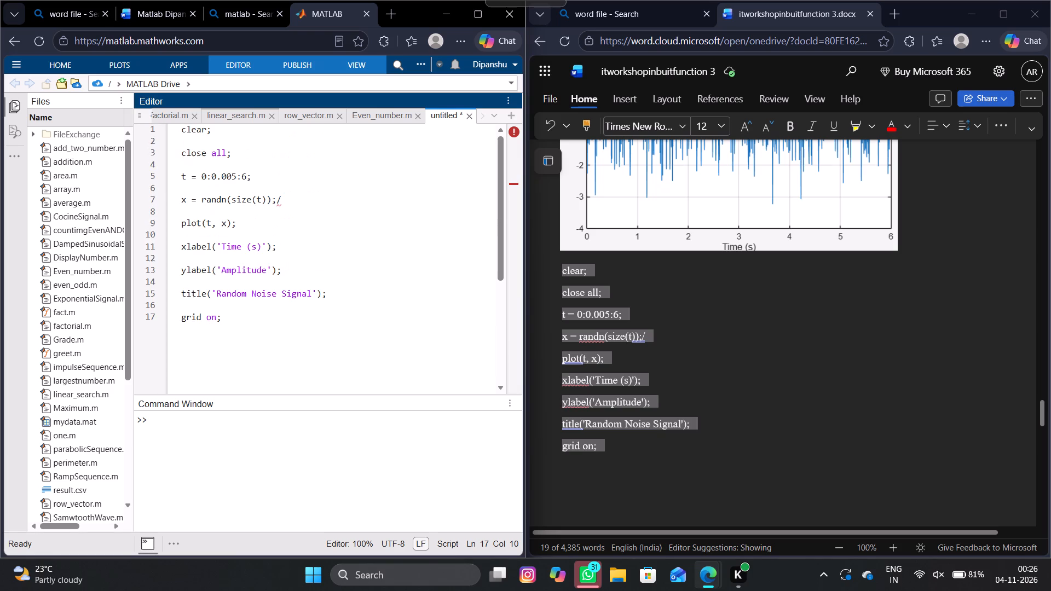
pyautogui.click(225, 65)
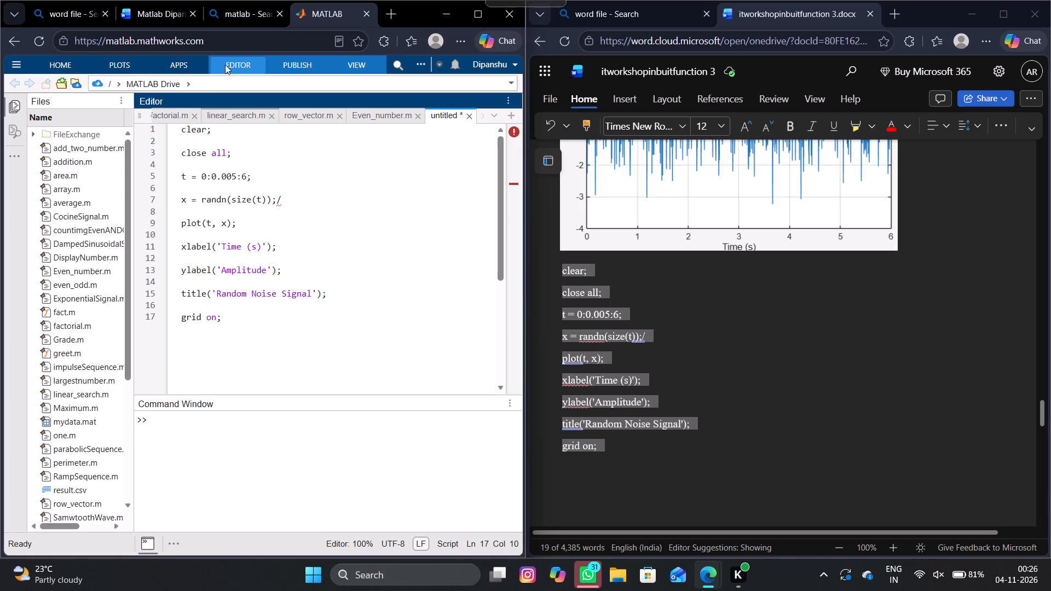
pyautogui.click(431, 99)
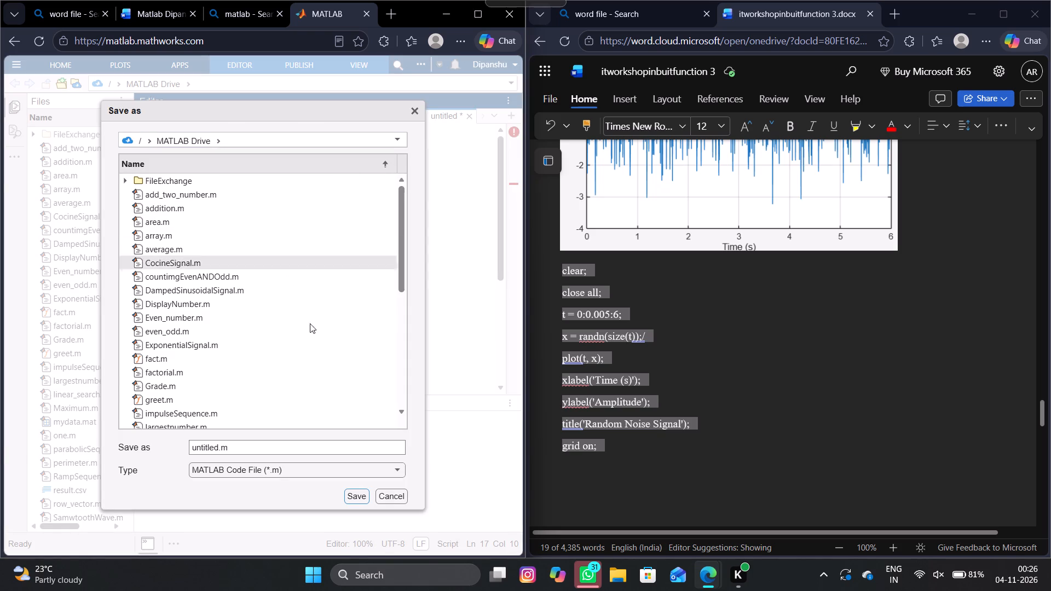
pyautogui.scroll(1, 809, 246)
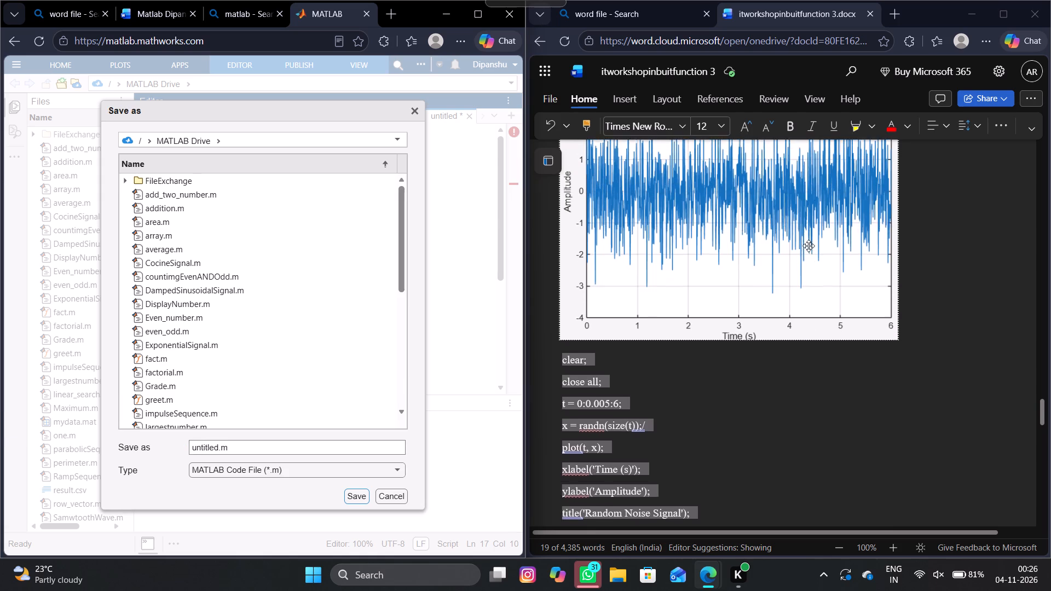
pyautogui.scroll(2, 809, 246)
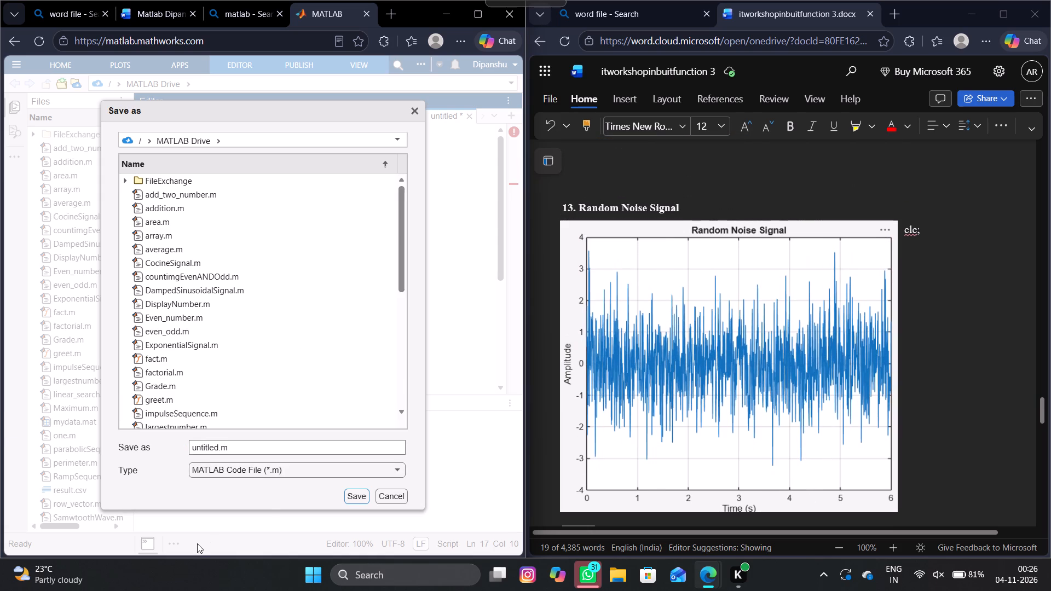
pyautogui.click(219, 450)
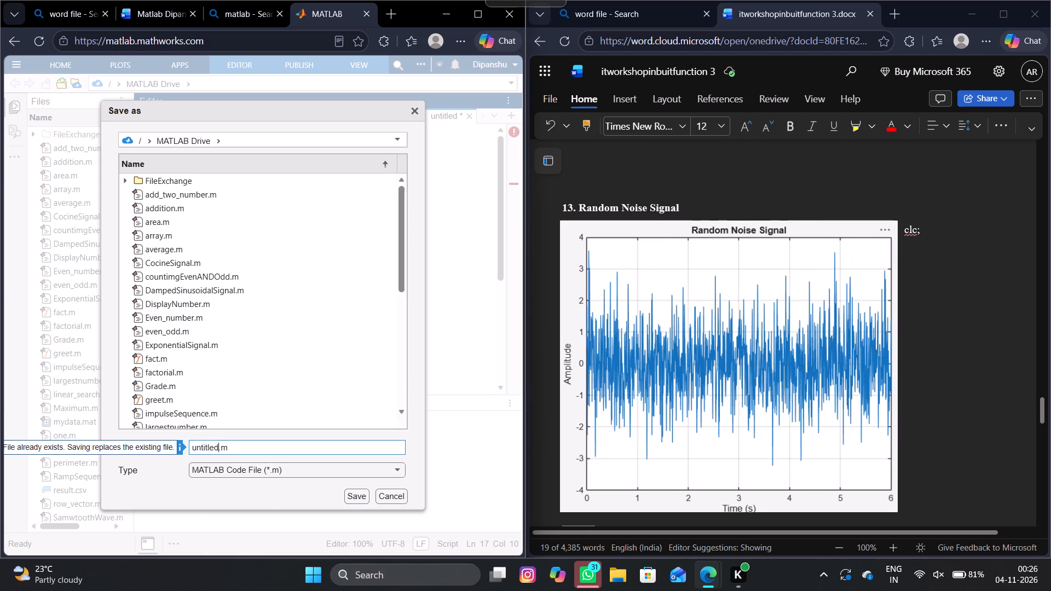
pyautogui.press('BackSpace')
pyautogui.press('BackSpace')
pyautogui.press('BackSpace')
pyautogui.press('BackSpace')
pyautogui.press('BackSpace')
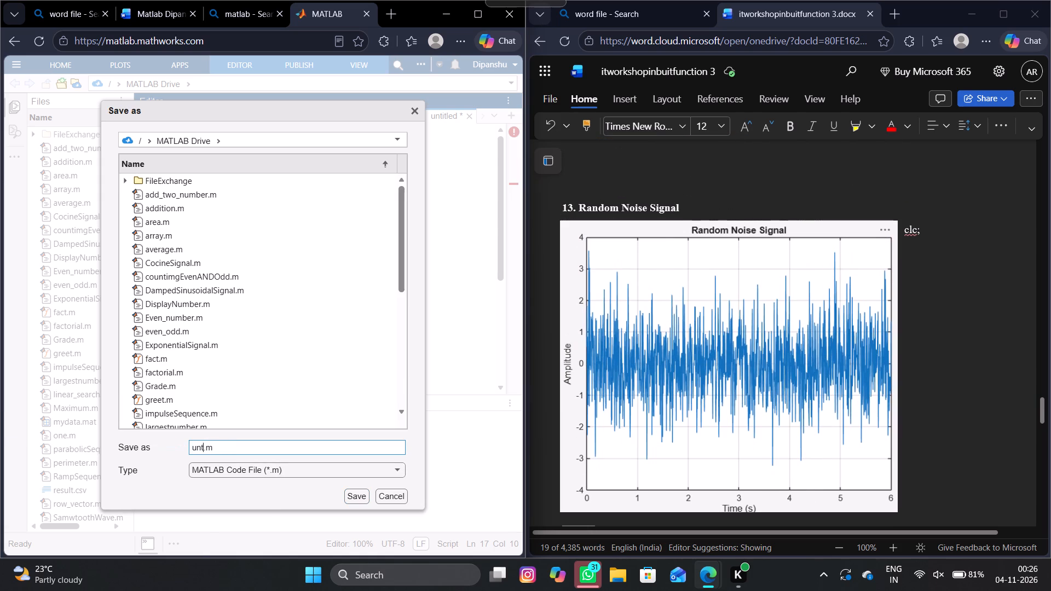
pyautogui.press('BackSpace')
pyautogui.press('BackSpace')
pyautogui.press('BackSpace')
pyautogui.press('BackSpace')
pyautogui.hotkey('shift', 'r')
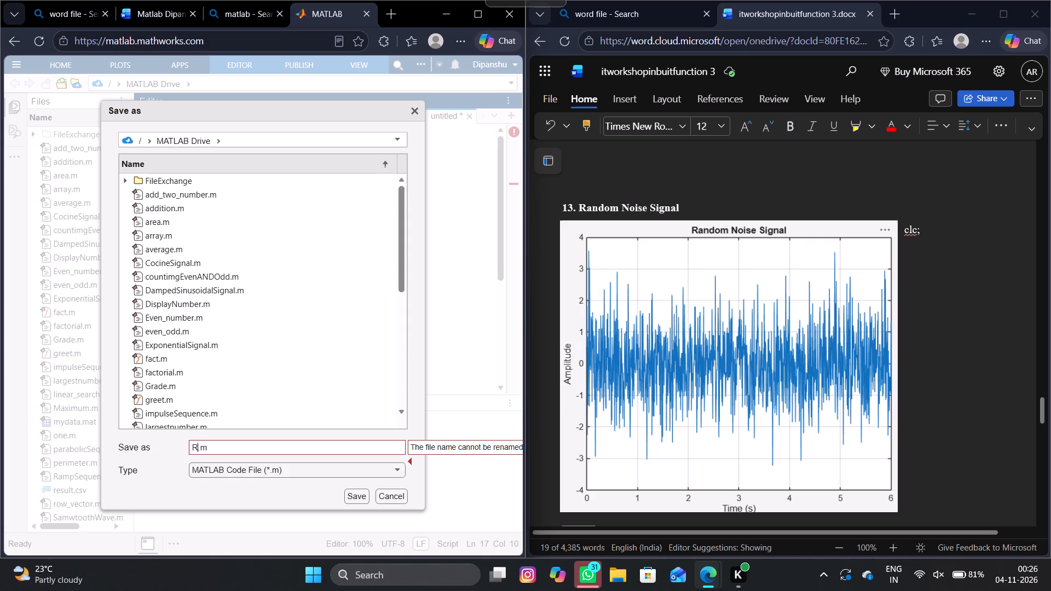
pyautogui.write('an')
pyautogui.write('dom')
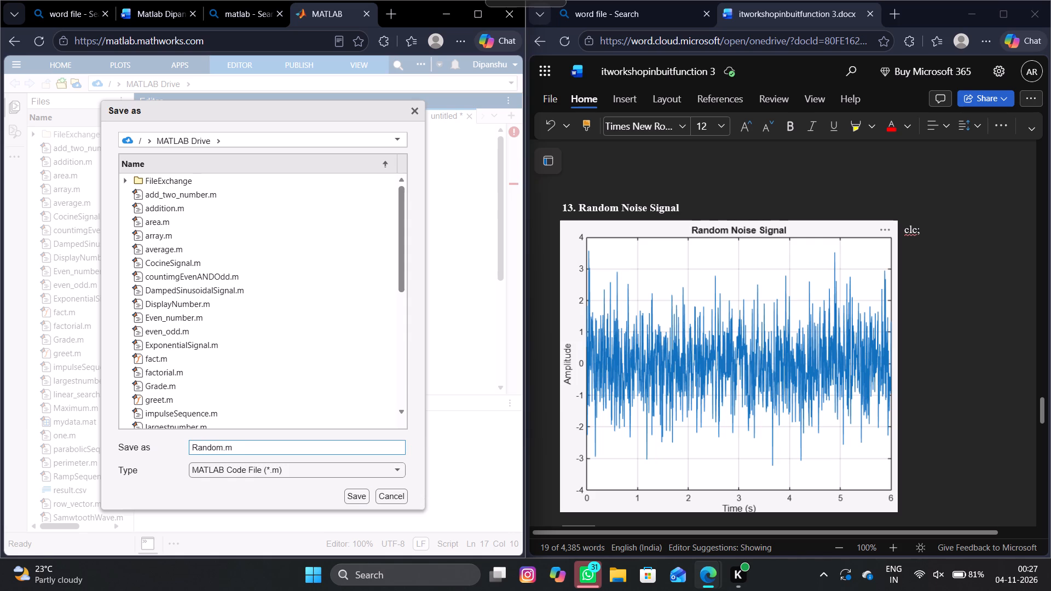
pyautogui.hotkey('shift', '_')
pyautogui.hotkey('shift', 'n')
pyautogui.press('o')
pyautogui.write('ise')
pyautogui.hotkey('shift', '_')
pyautogui.write('si')
pyautogui.press('BackSpace')
pyautogui.press('BackSpace')
pyautogui.hotkey('shift', 's')
pyautogui.press('i')
pyautogui.write('gnal')
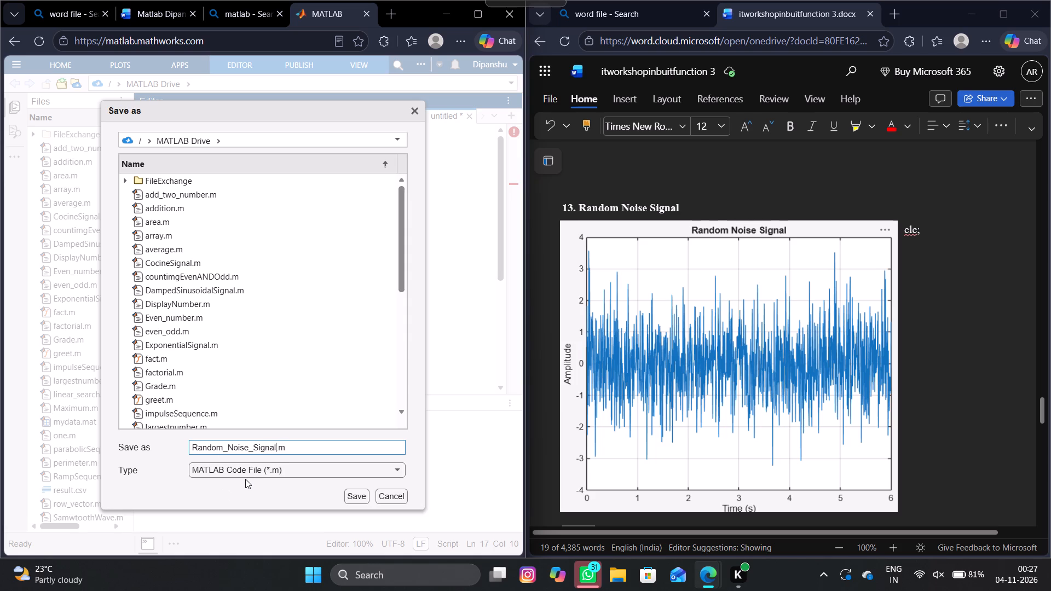
pyautogui.click(353, 497)
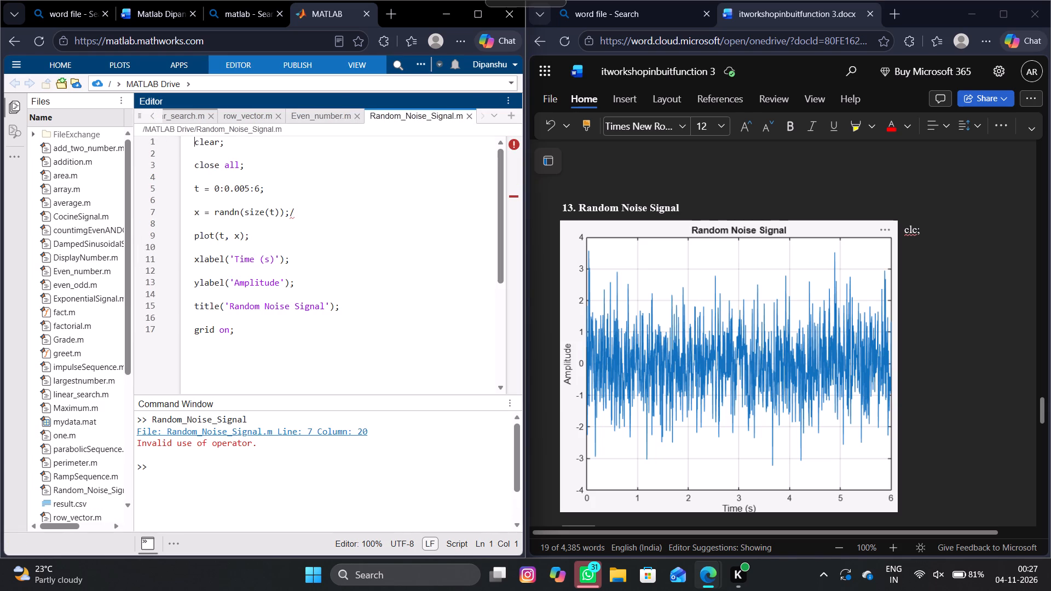
# Delete the stray slash after x = randn(size(t)); on line 7 of the script.
pyautogui.scroll(-2, 691, 306)
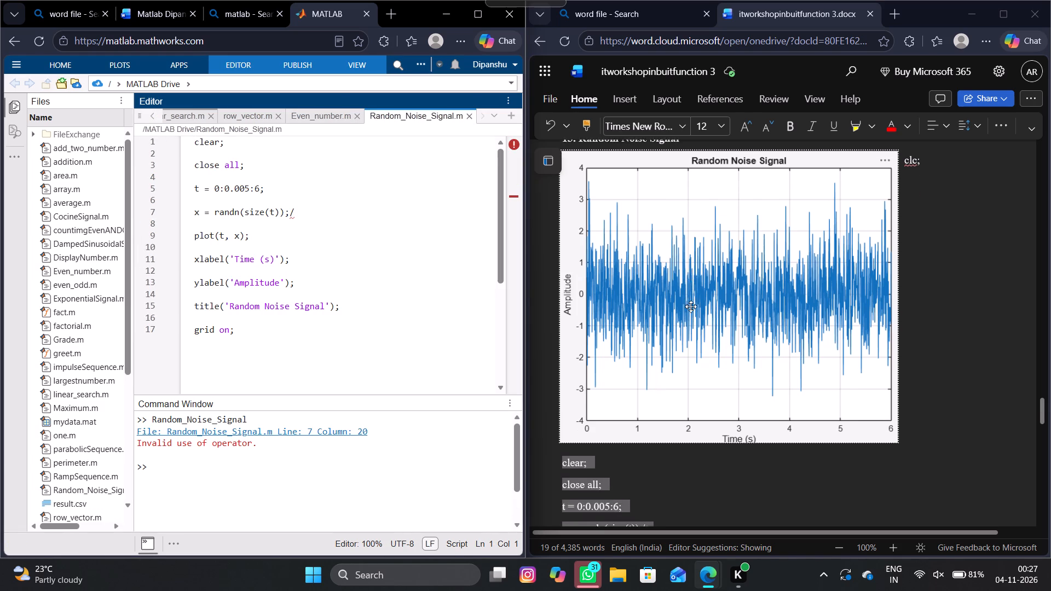
pyautogui.scroll(-2, 691, 306)
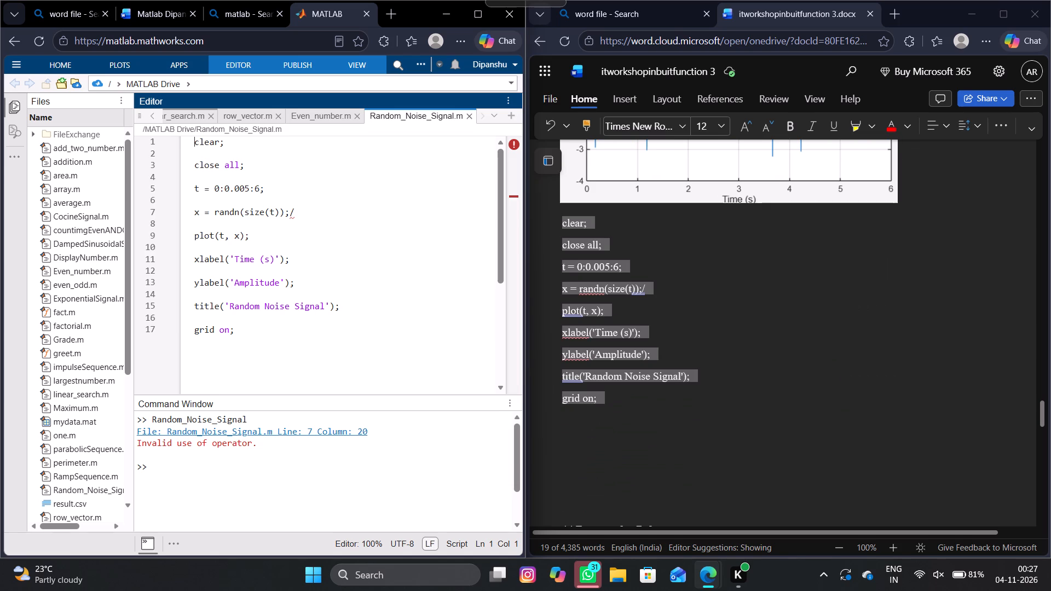
pyautogui.click(305, 212)
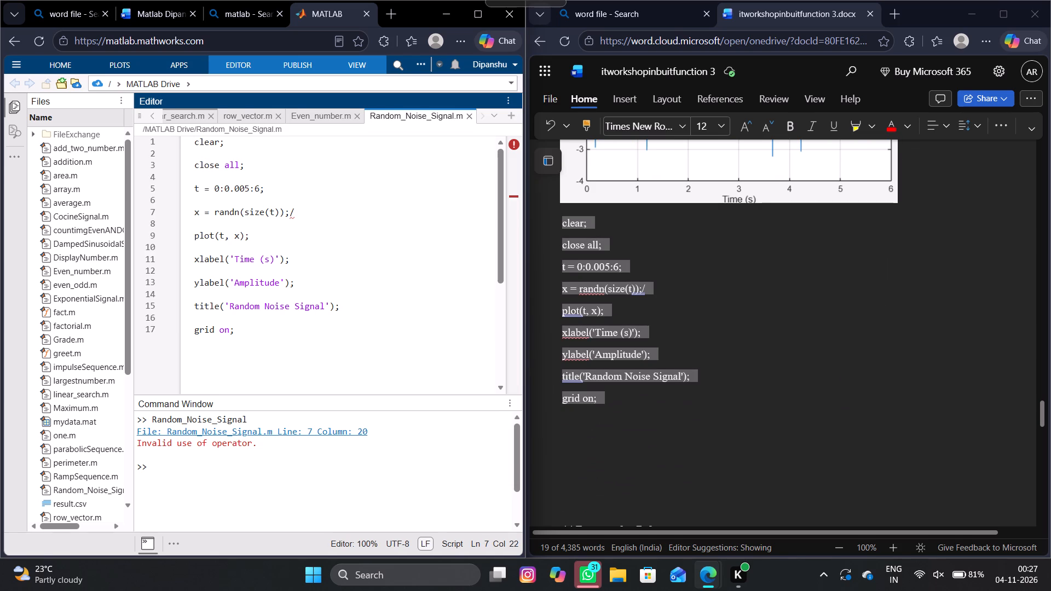
pyautogui.press('BackSpace')
pyautogui.press('BackSpace')
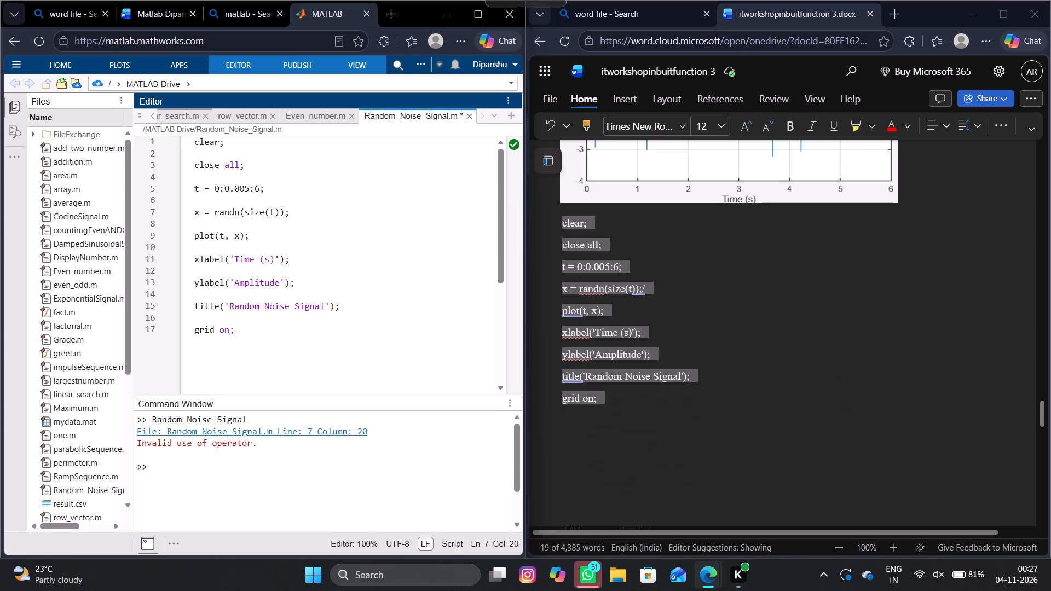
# Run the corrected Random_Noise_Signal script to plot the signal.
pyautogui.scroll(1, 285, 214)
pyautogui.click(241, 68)
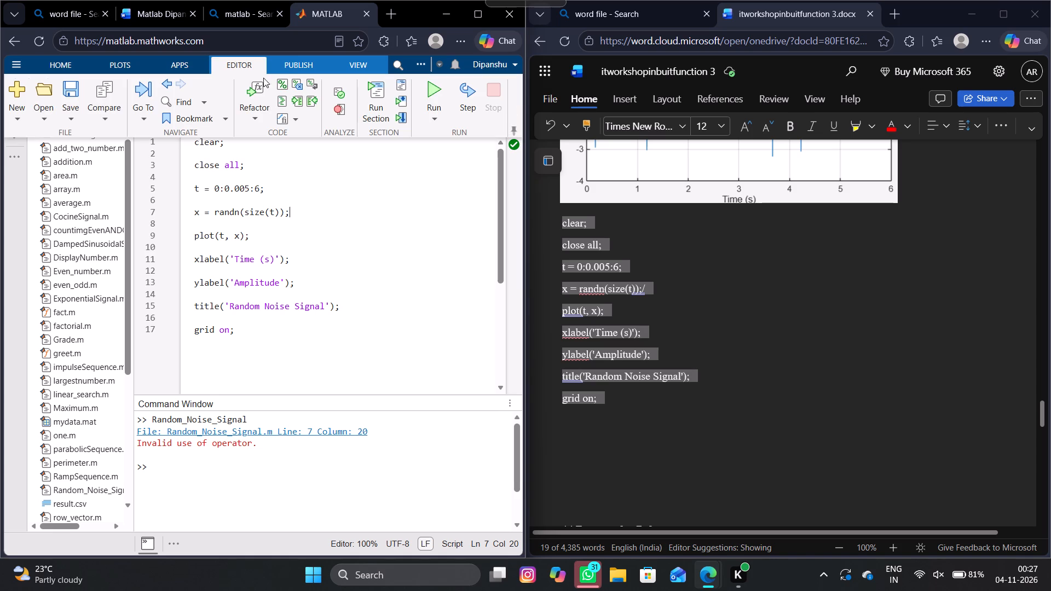
pyautogui.click(428, 95)
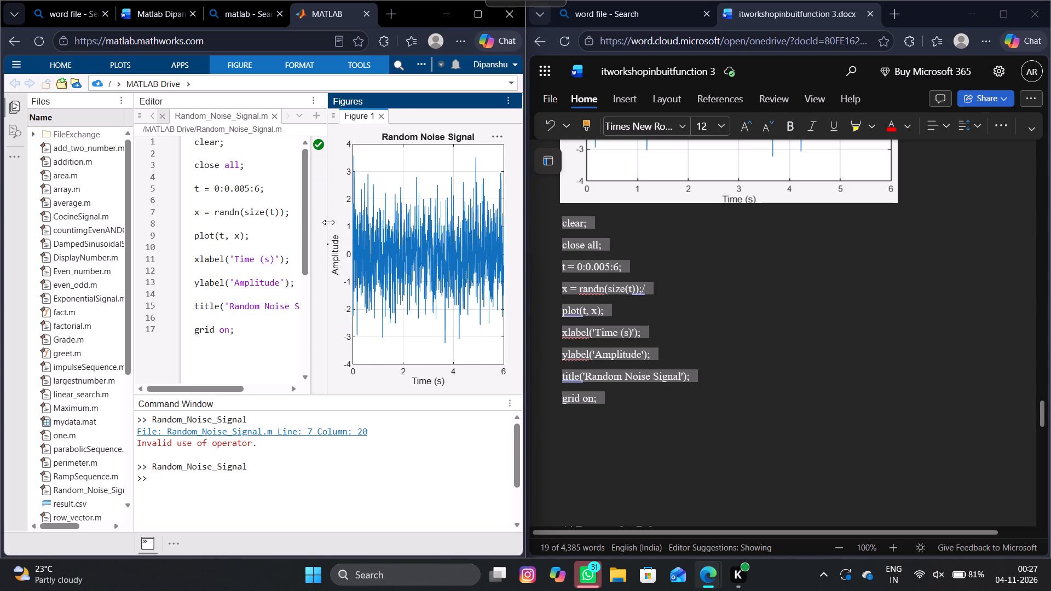
# Widen the code editor by narrowing the adjoining Figure 1 area so full code lines fit.
pyautogui.moveTo(328, 222); pyautogui.dragTo(489, 232)
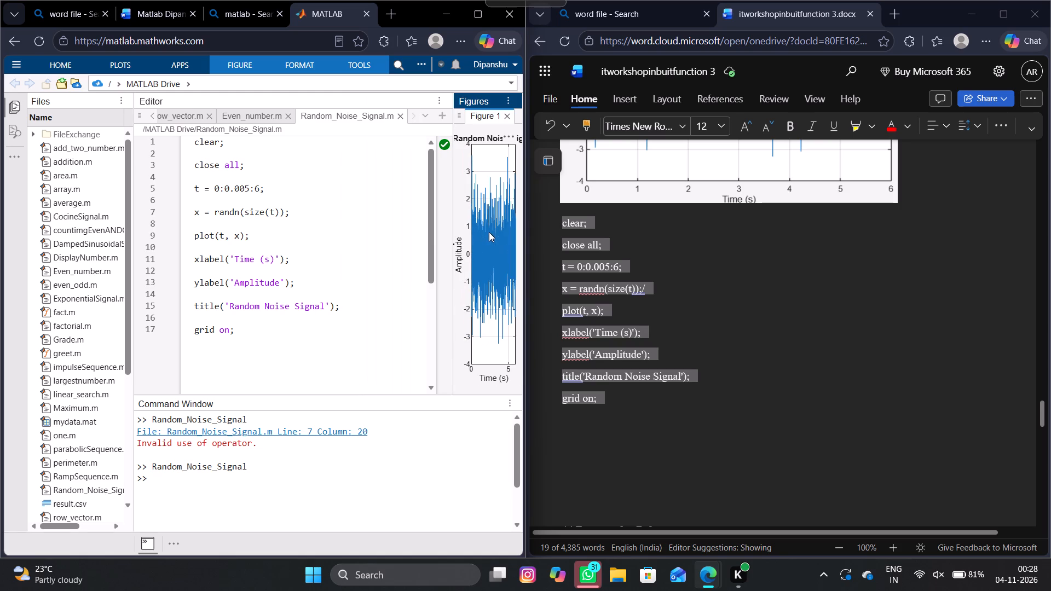
pyautogui.scroll(1, 319, 244)
# Remove the blank lines between all code lines in Random_Noise_Signal.m, from grid on; up to clear;.
pyautogui.click(217, 318)
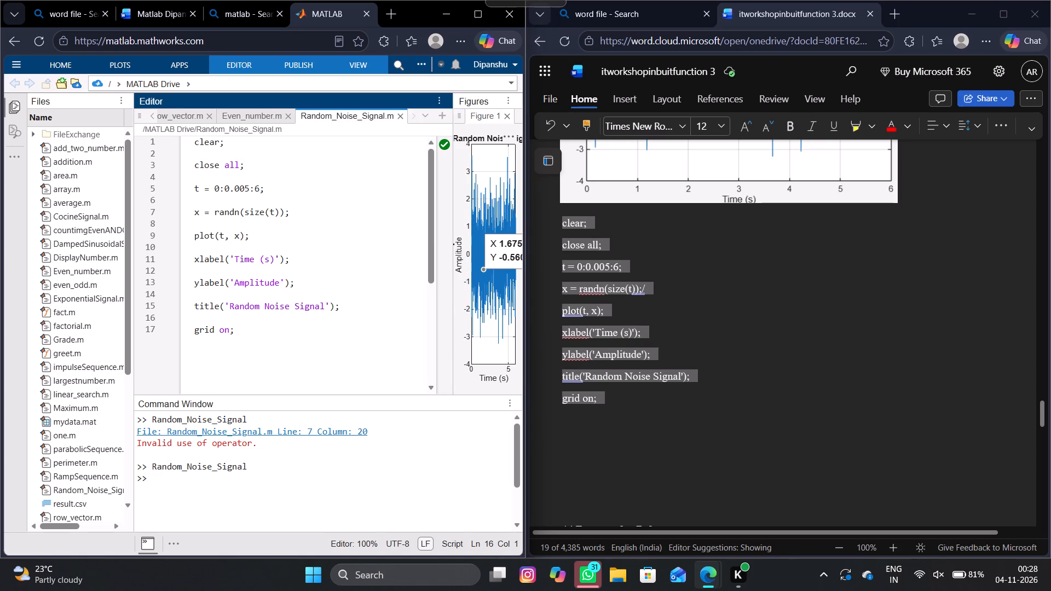
pyautogui.press('BackSpace')
pyautogui.press('Up')
pyautogui.press('BackSpace')
pyautogui.press('Up')
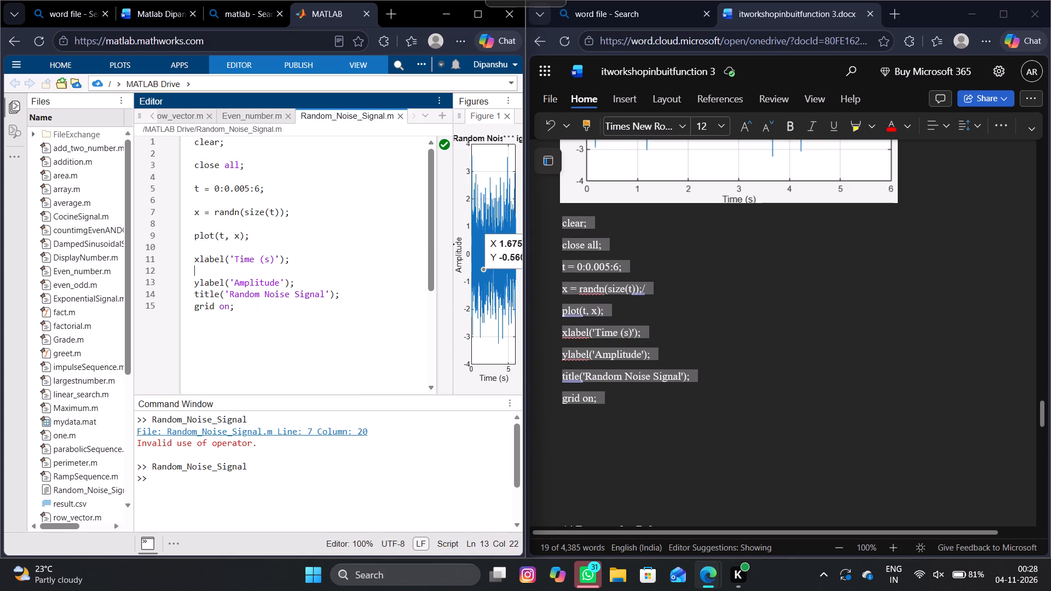
pyautogui.press('BackSpace')
pyautogui.press('Up')
pyautogui.press('BackSpace')
pyautogui.press('Up')
pyautogui.press('BackSpace')
pyautogui.press('Up')
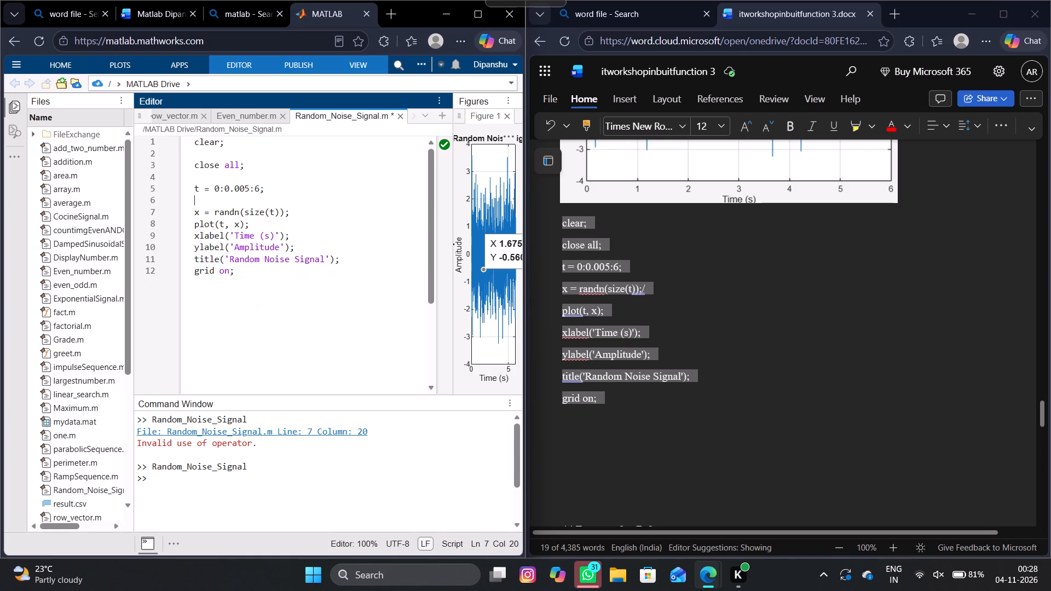
pyautogui.press('BackSpace')
pyautogui.press('Up')
pyautogui.press('BackSpace')
pyautogui.press('Up')
pyautogui.press('BackSpace')
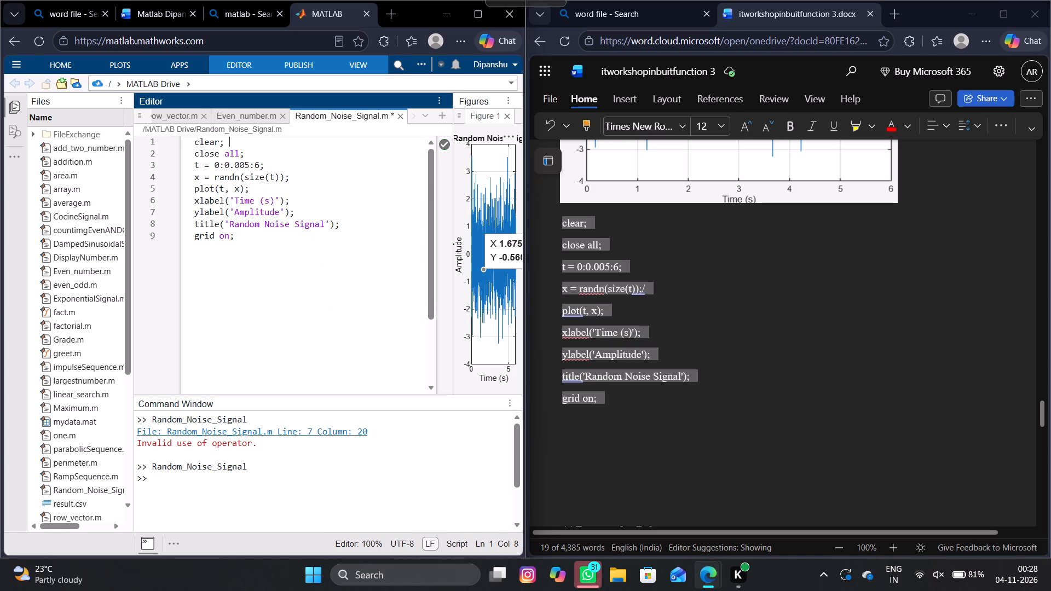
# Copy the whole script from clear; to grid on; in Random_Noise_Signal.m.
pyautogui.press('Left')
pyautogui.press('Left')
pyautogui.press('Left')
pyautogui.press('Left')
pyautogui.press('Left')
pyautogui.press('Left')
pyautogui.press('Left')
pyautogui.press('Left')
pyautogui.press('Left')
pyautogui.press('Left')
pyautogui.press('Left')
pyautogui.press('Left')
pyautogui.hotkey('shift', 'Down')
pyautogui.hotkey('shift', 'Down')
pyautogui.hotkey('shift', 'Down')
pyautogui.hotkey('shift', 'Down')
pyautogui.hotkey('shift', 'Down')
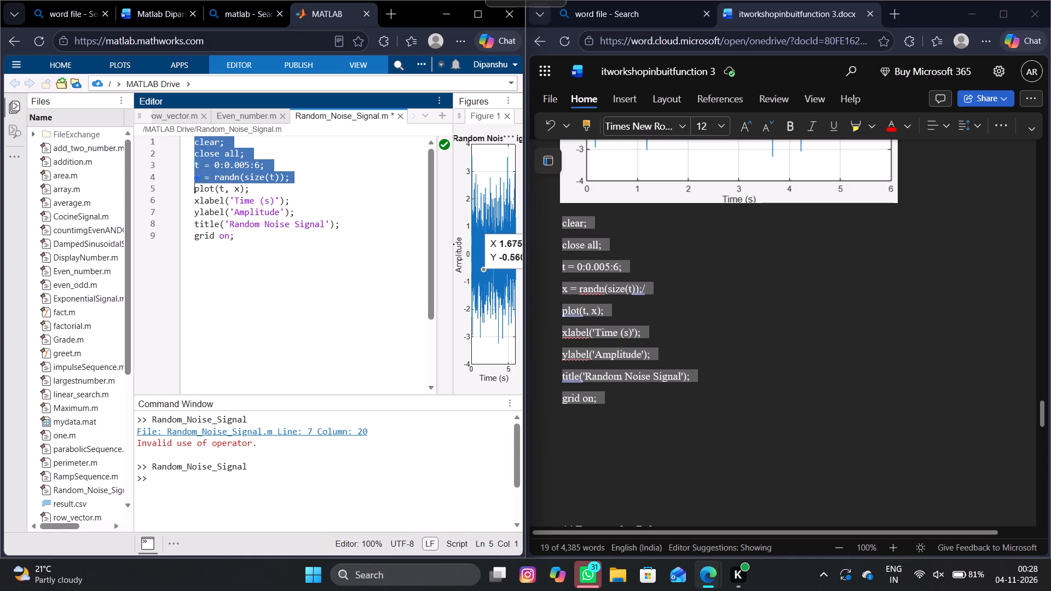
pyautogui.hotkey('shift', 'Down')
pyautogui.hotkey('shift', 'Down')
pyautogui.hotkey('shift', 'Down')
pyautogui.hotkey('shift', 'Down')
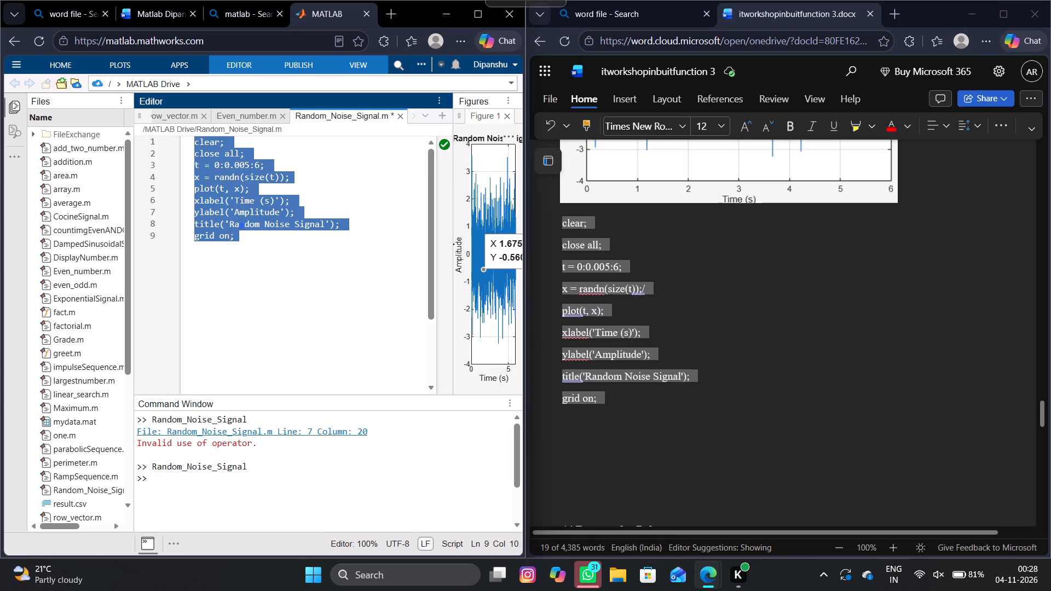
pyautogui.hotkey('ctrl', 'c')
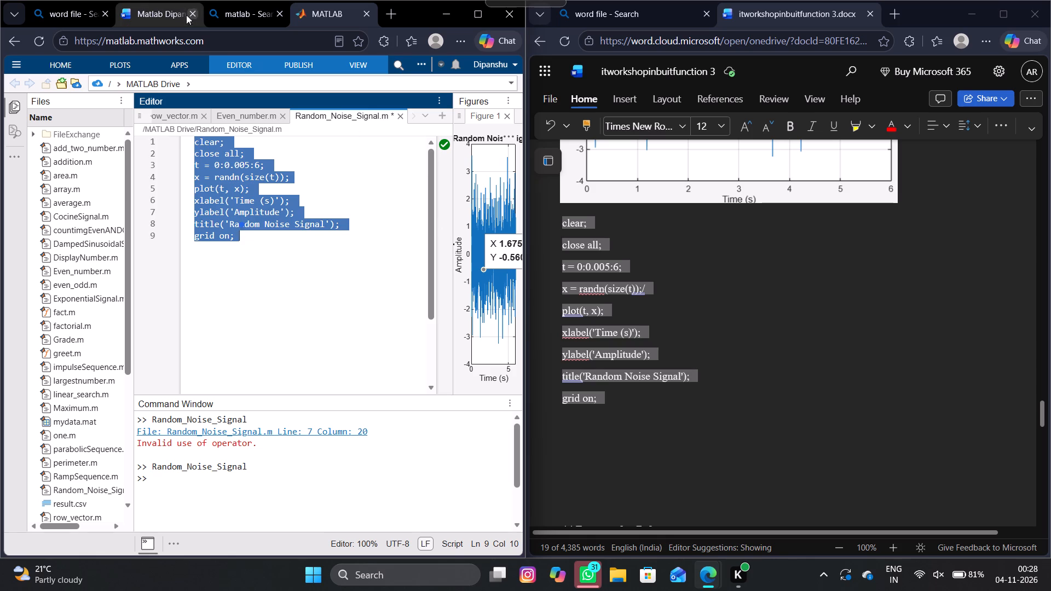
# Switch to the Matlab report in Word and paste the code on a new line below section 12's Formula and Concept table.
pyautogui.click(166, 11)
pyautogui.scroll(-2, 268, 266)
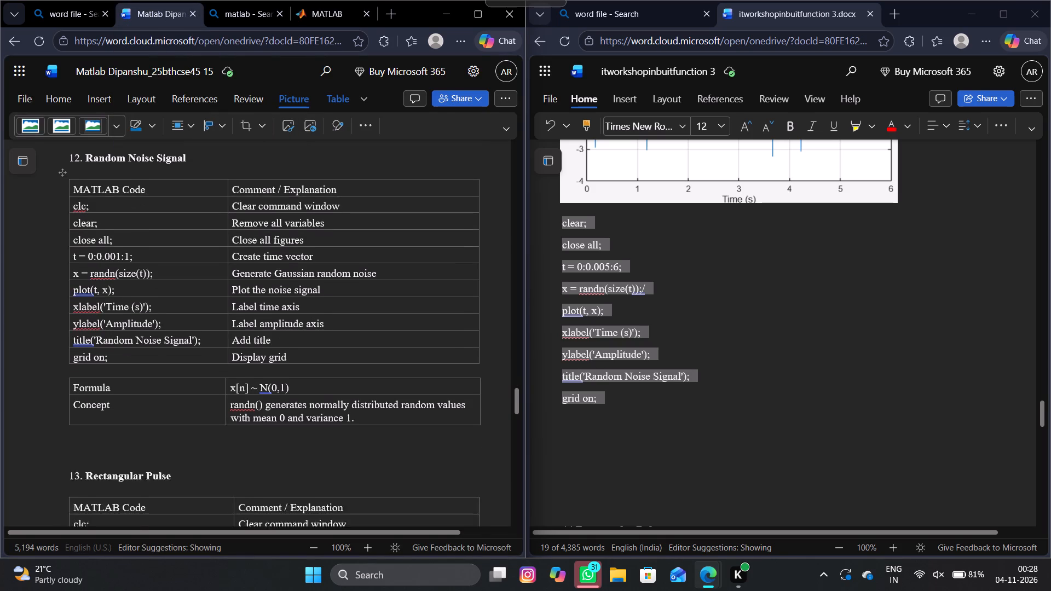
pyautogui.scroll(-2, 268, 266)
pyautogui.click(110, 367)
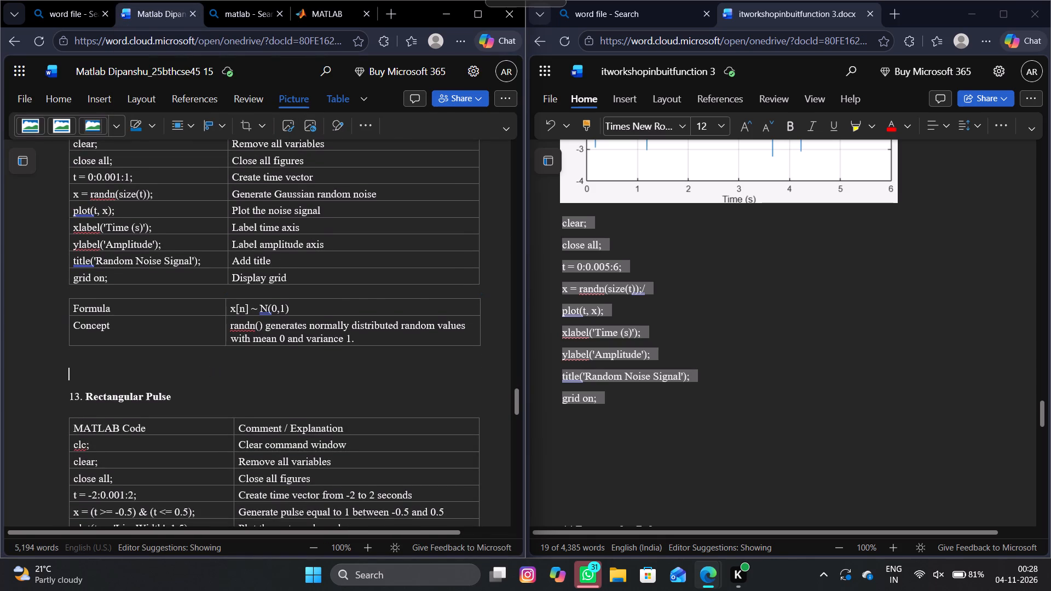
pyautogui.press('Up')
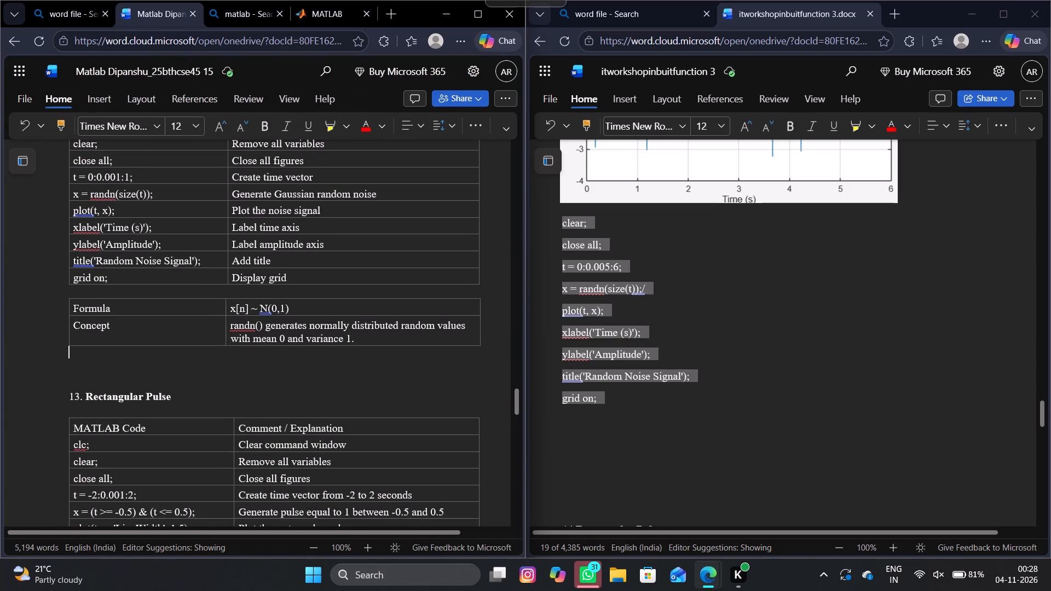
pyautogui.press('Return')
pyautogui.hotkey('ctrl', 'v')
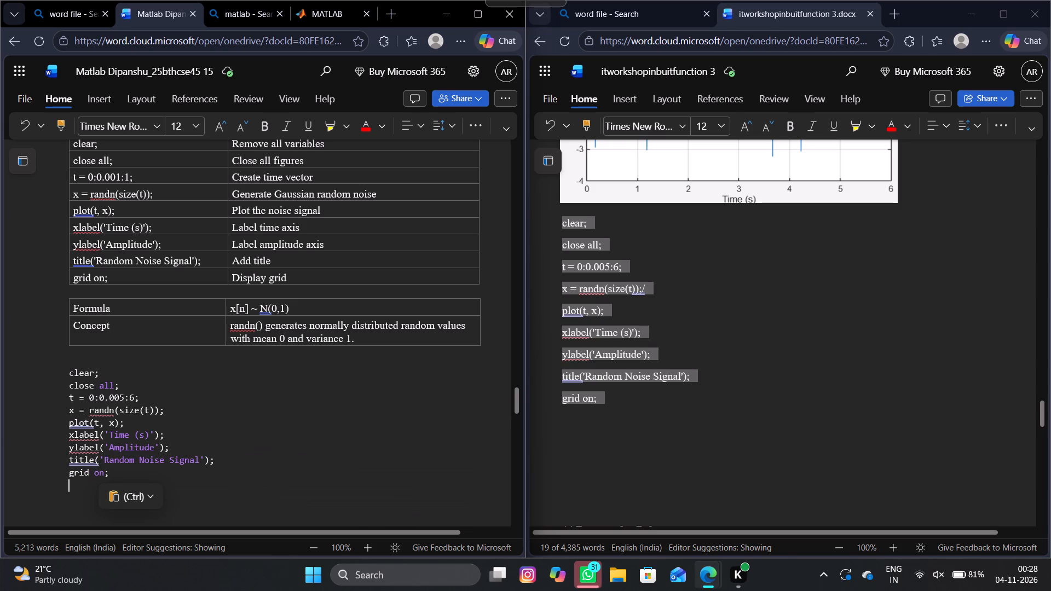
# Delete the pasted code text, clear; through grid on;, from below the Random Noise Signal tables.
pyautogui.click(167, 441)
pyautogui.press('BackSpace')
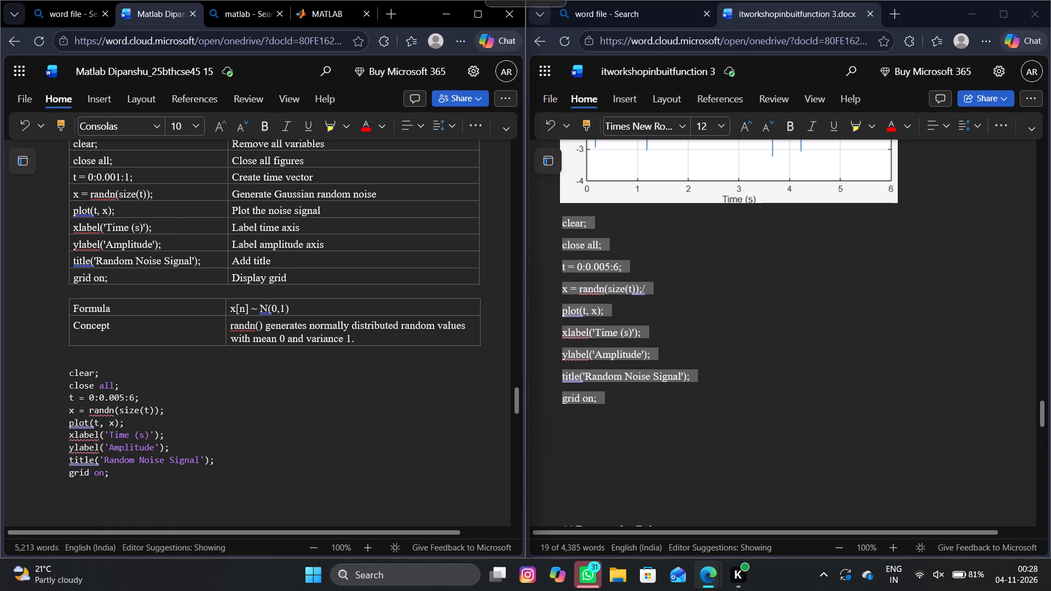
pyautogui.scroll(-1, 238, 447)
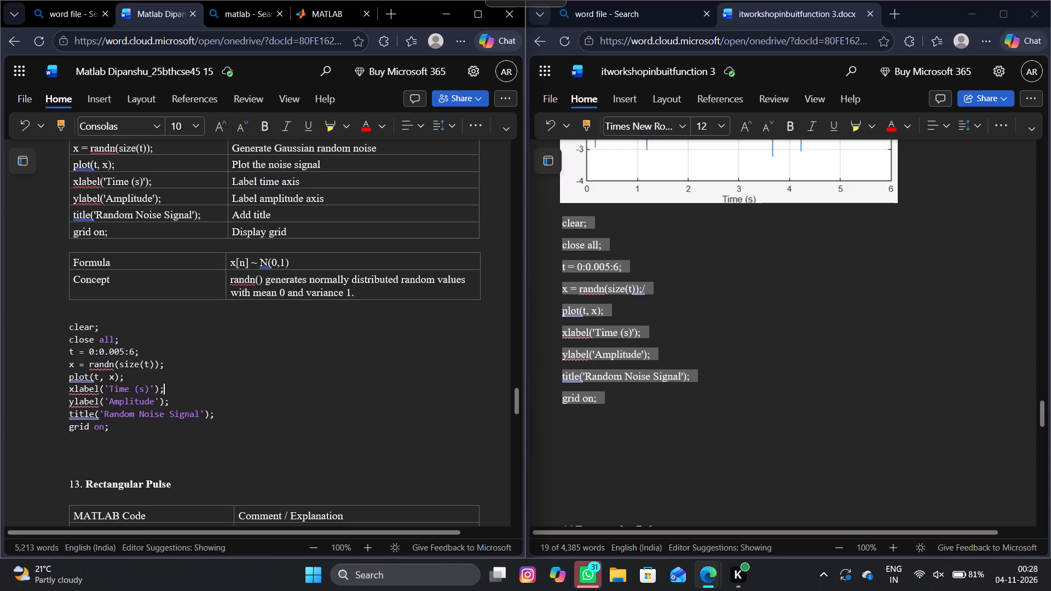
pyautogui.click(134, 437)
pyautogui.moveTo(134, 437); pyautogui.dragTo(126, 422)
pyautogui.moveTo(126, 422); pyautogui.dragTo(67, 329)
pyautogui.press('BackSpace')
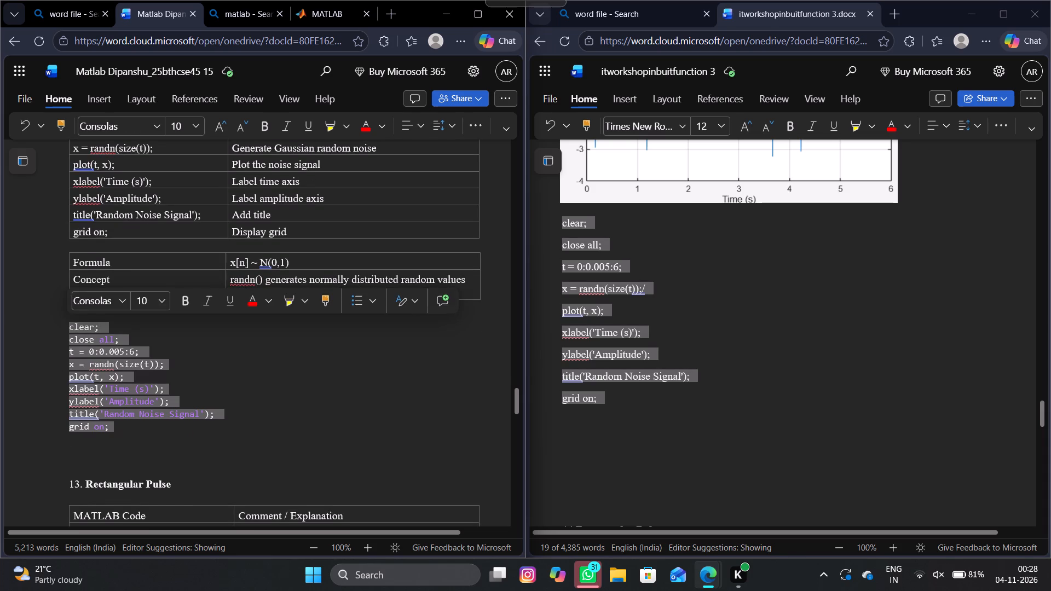
# Return to MATLAB and capture a screen snip of the Random_Noise_Signal.m code, including its file path and line numbers.
pyautogui.click(314, 3)
pyautogui.click(240, 288)
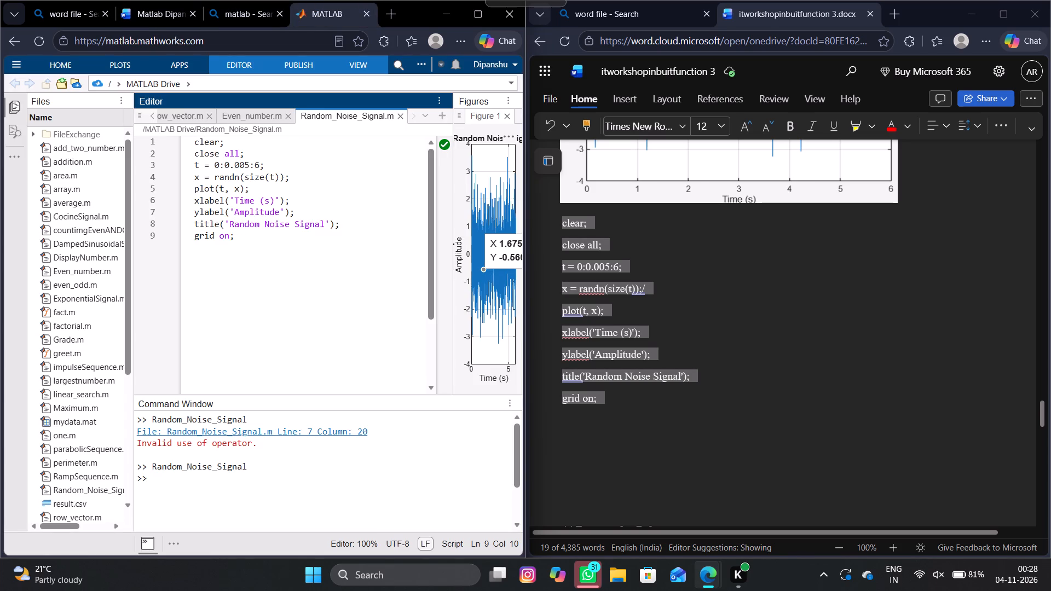
pyautogui.press('Print')
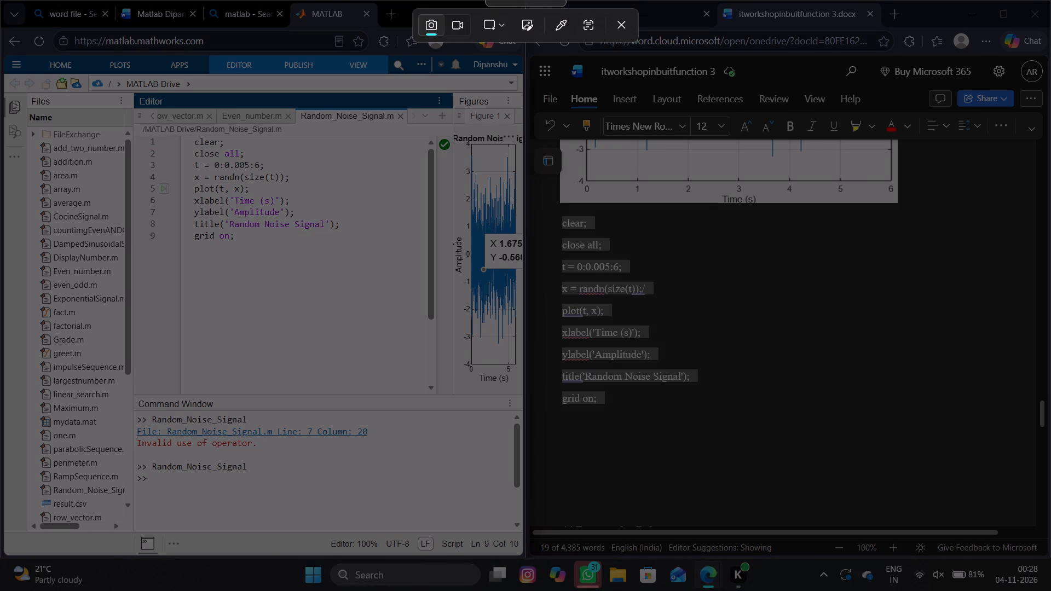
pyautogui.moveTo(136, 124); pyautogui.dragTo(362, 223)
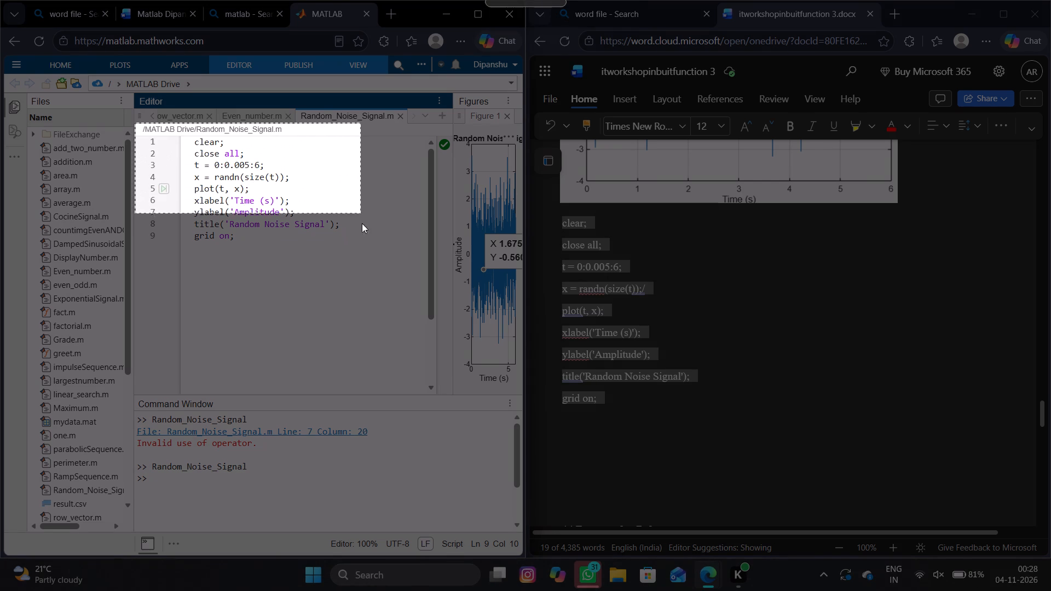
pyautogui.moveTo(362, 223); pyautogui.dragTo(358, 247)
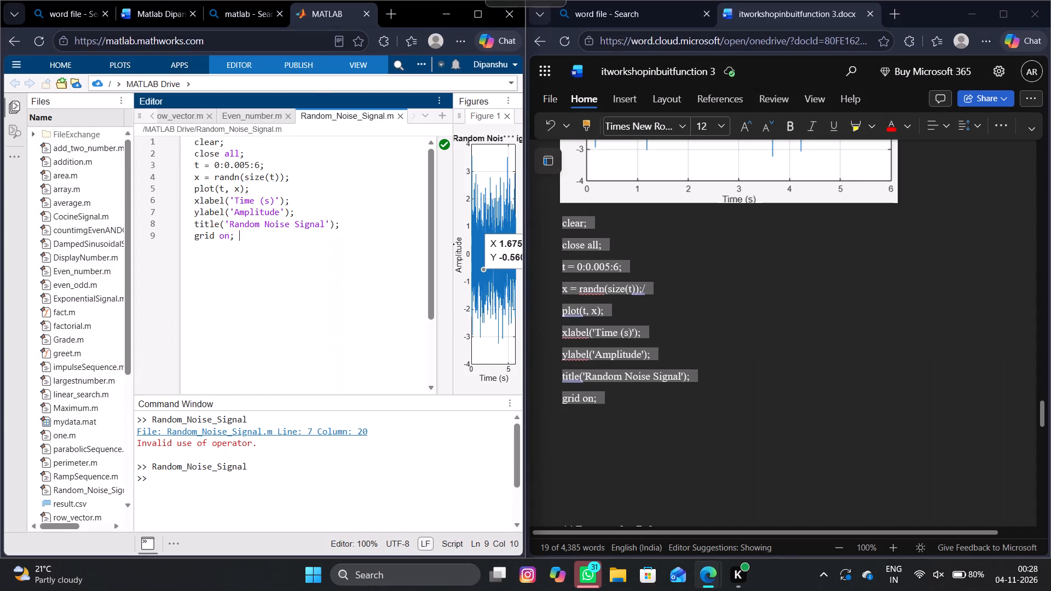
# Paste the code snip into the Matlab report below section 12's Formula and Concept table.
pyautogui.click(144, 14)
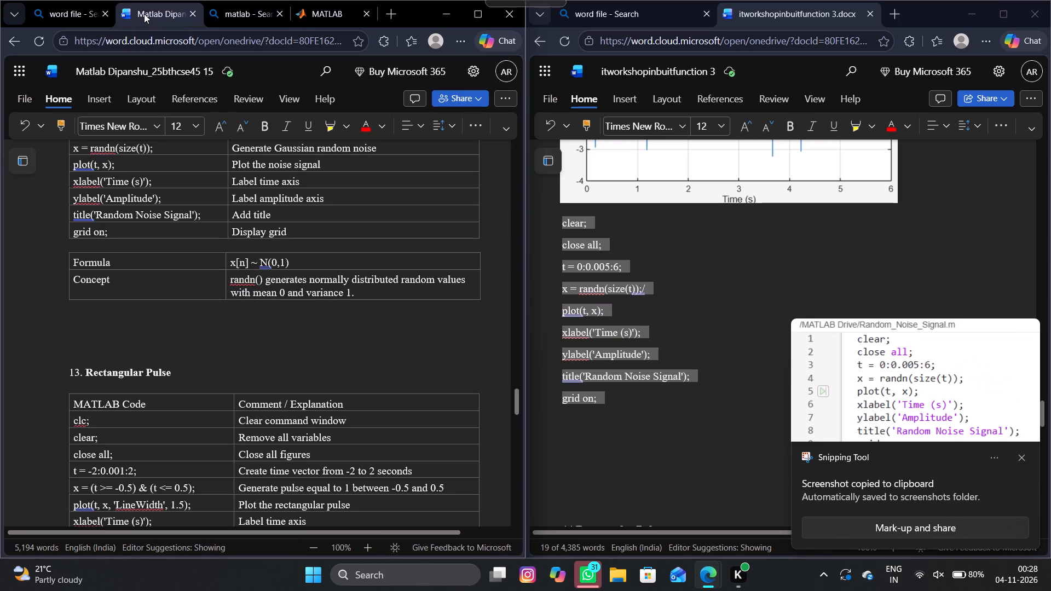
pyautogui.click(88, 335)
pyautogui.hotkey('ctrl', 'v')
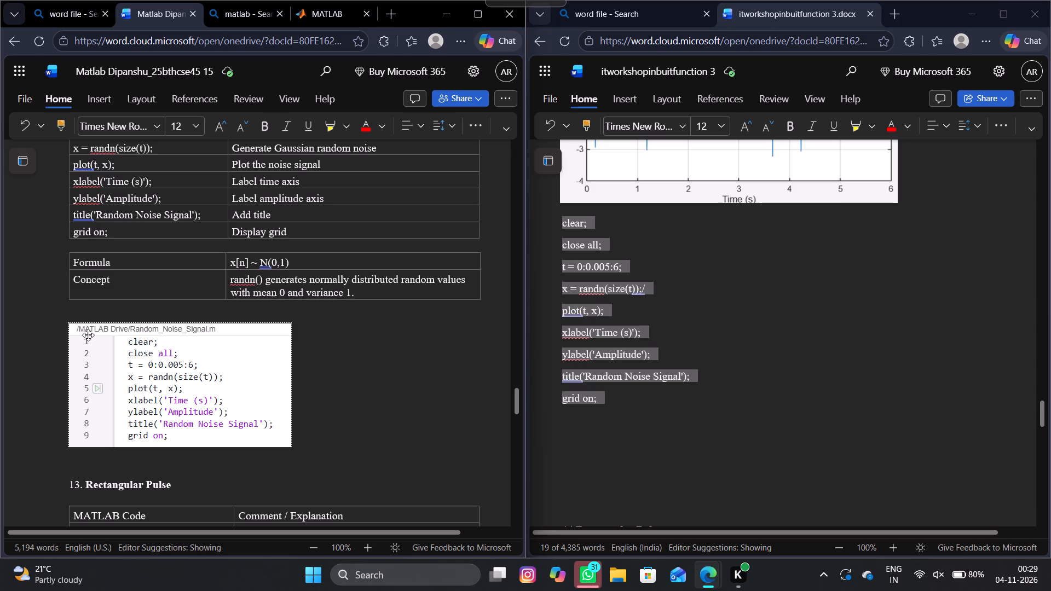
pyautogui.click(361, 426)
# Copy the Random Noise Signal plot from itworkshopinbuitfunction 3 and paste it below the code snip in the Matlab report.
pyautogui.scroll(2, 753, 233)
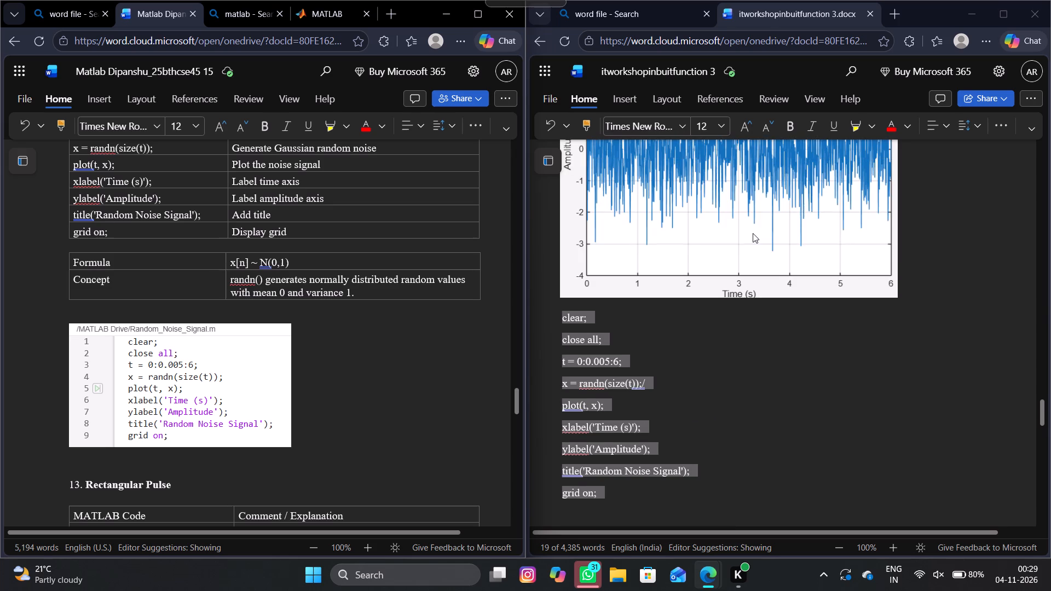
pyautogui.scroll(1, 754, 313)
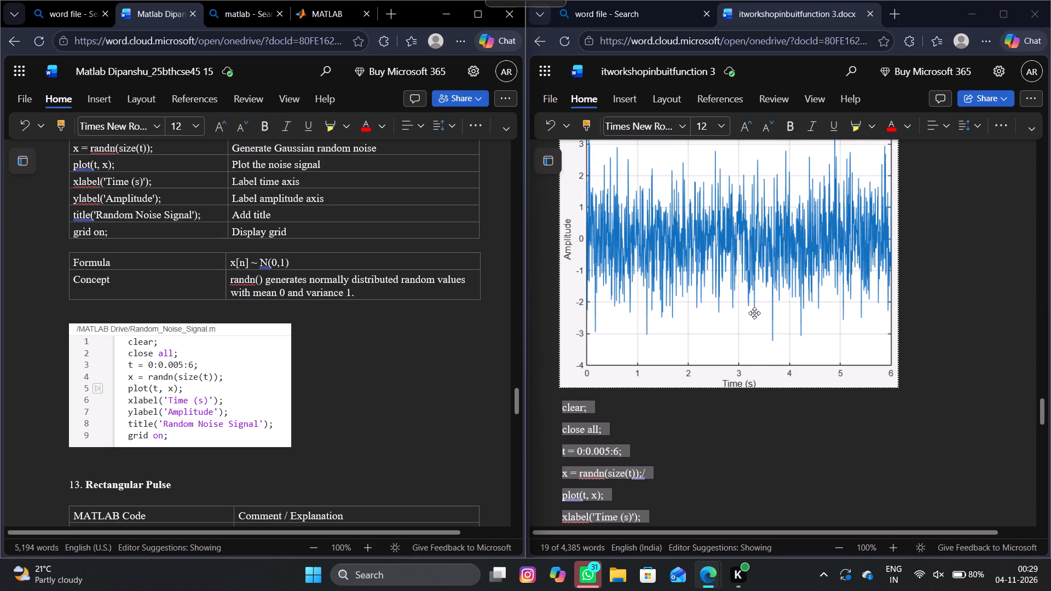
pyautogui.scroll(1, 754, 313)
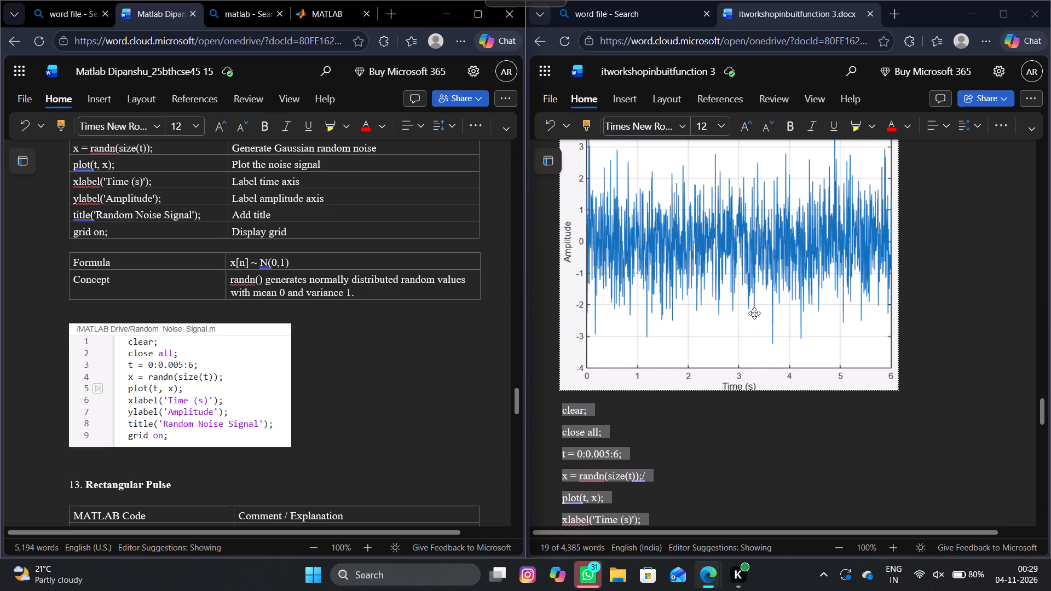
pyautogui.scroll(1, 754, 313)
pyautogui.click(815, 336)
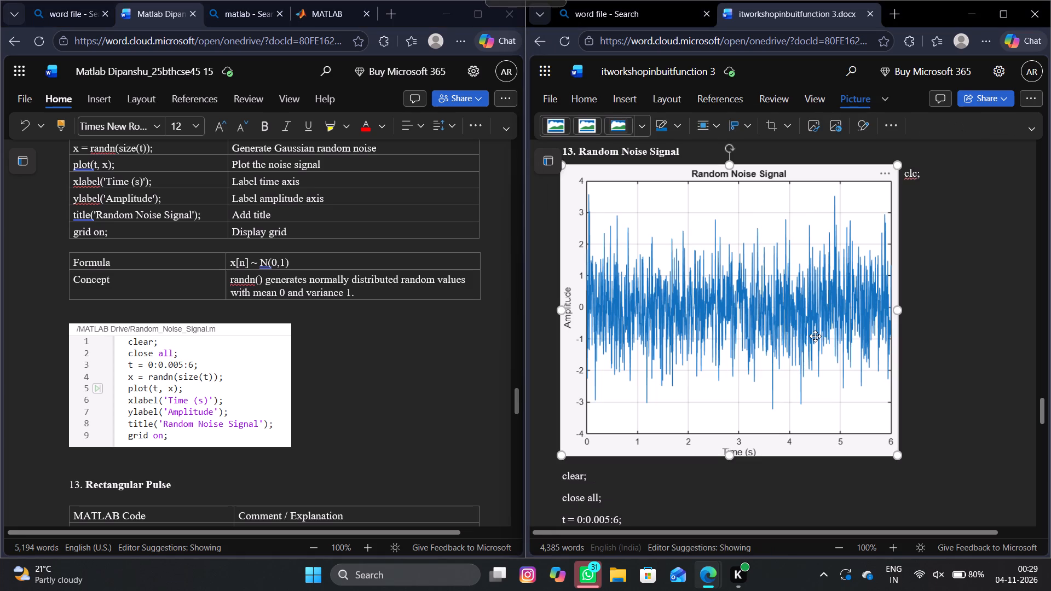
pyautogui.hotkey('ctrl', 'c')
pyautogui.click(147, 468)
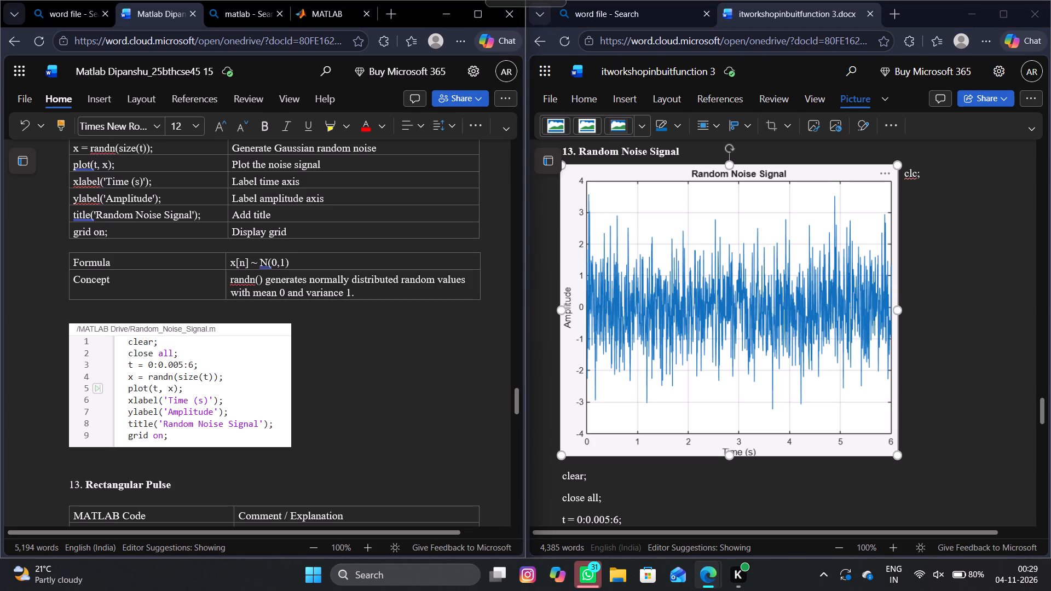
pyautogui.hotkey('ctrl', 'v')
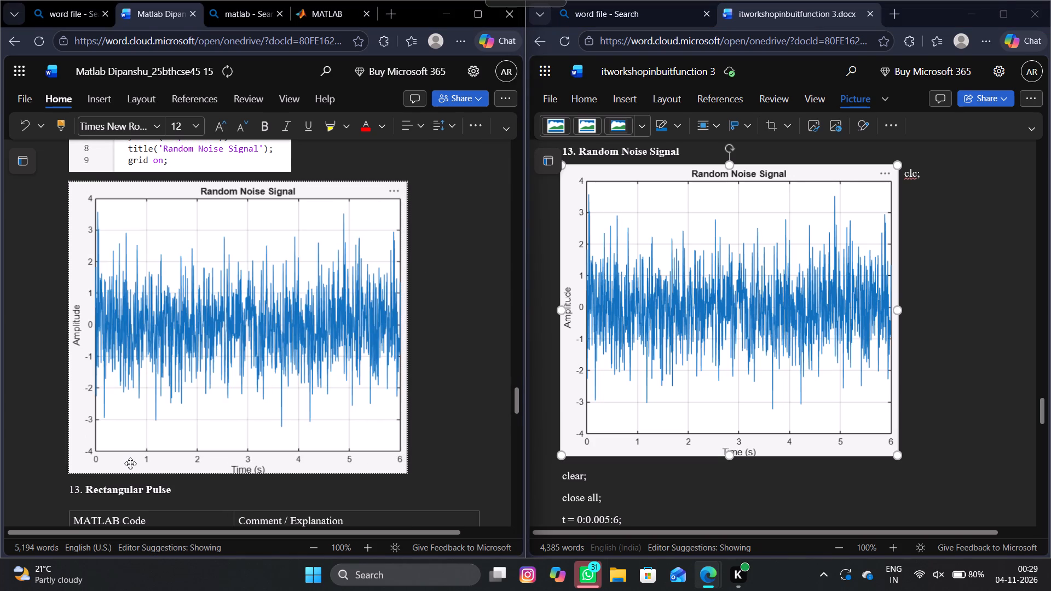
# Shrink the pasted Random Noise Signal plot proportionally to about the width of the code snip above it.
pyautogui.click(299, 439)
pyautogui.moveTo(409, 474); pyautogui.dragTo(310, 384)
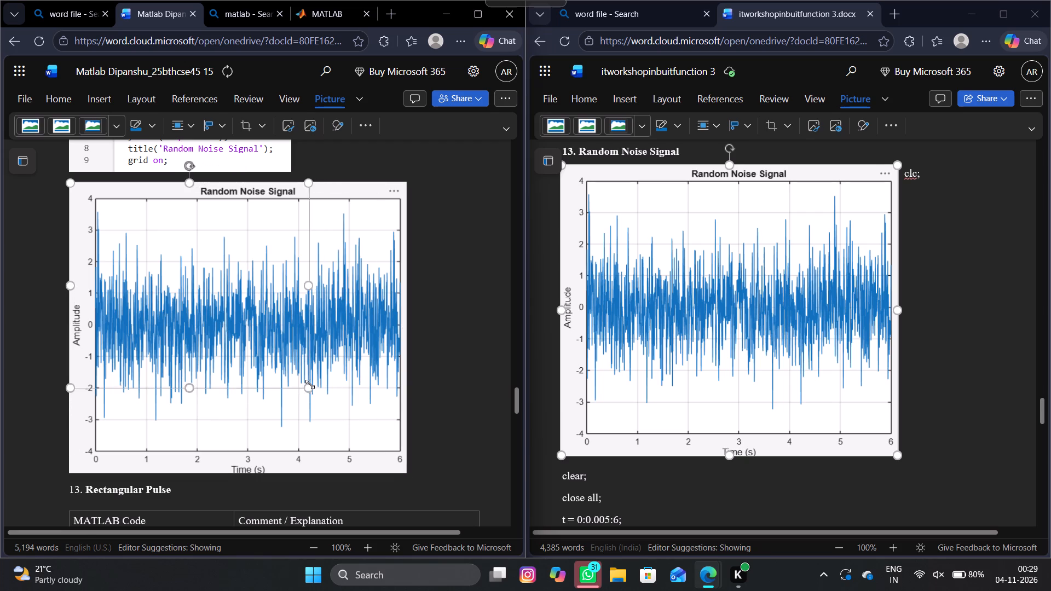
pyautogui.moveTo(310, 384); pyautogui.dragTo(297, 374)
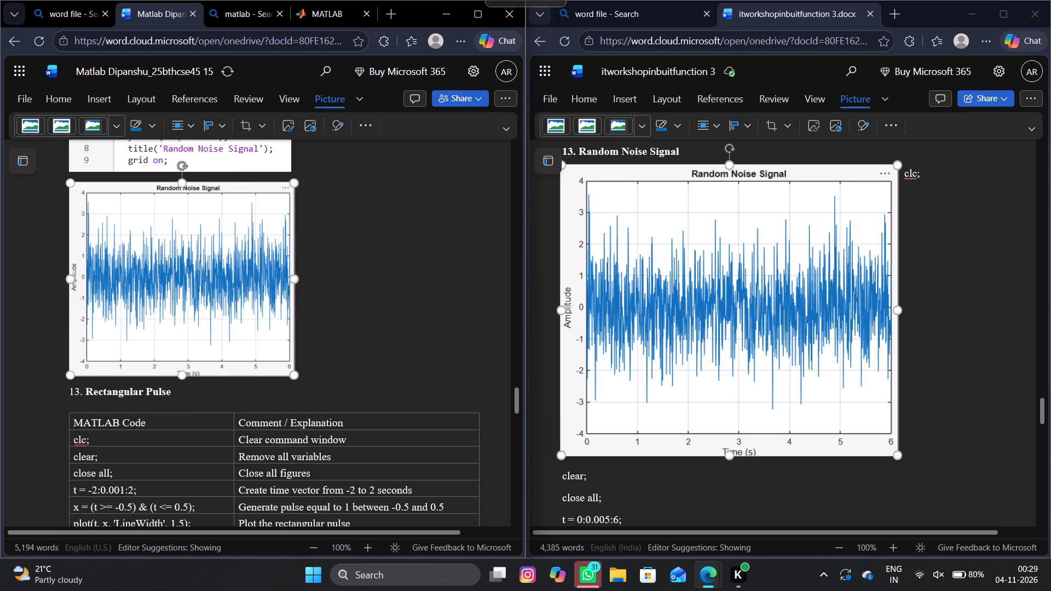
pyautogui.click(434, 318)
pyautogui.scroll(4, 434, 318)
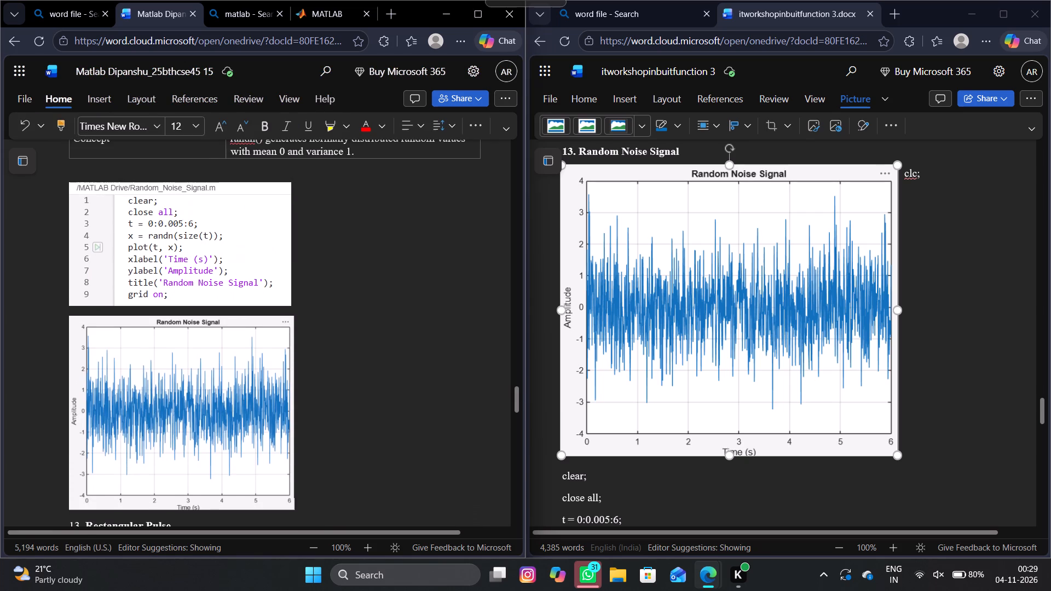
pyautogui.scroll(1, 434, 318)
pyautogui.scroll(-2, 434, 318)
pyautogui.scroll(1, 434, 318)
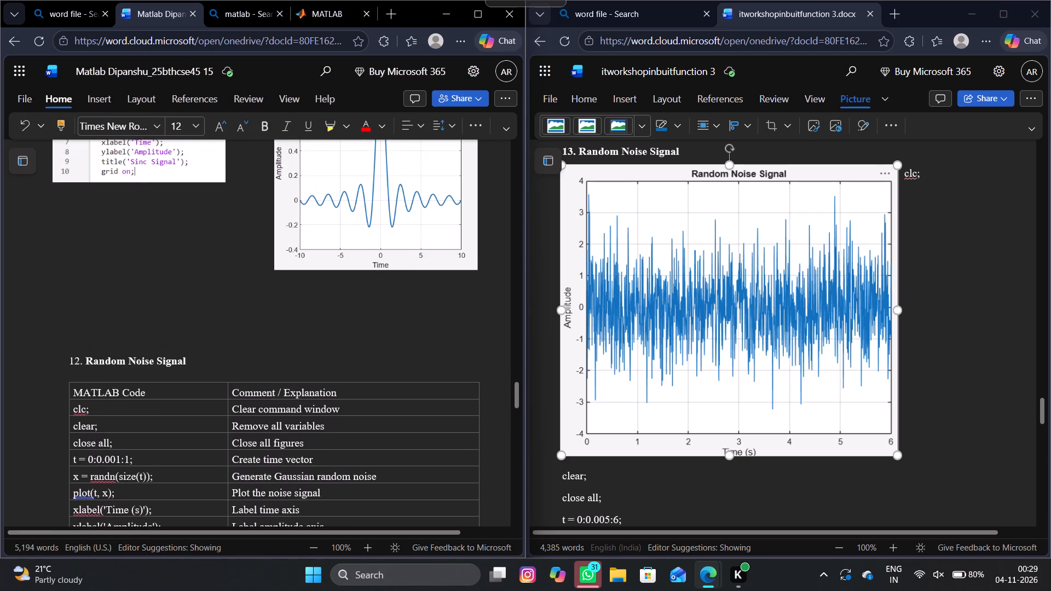
# Copy the Rectangular Pulse code from clear; through grid on; in section 14 of itworkshopinbuitfunction 3.
pyautogui.scroll(1, 434, 318)
pyautogui.scroll(-5, 434, 318)
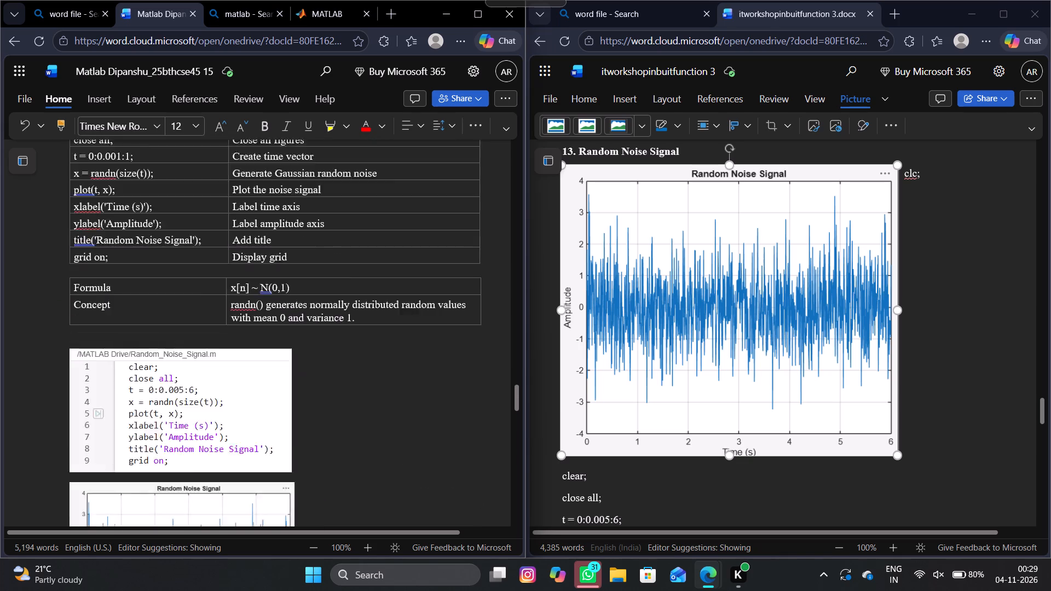
pyautogui.scroll(-1, 434, 318)
pyautogui.scroll(-2, 367, 357)
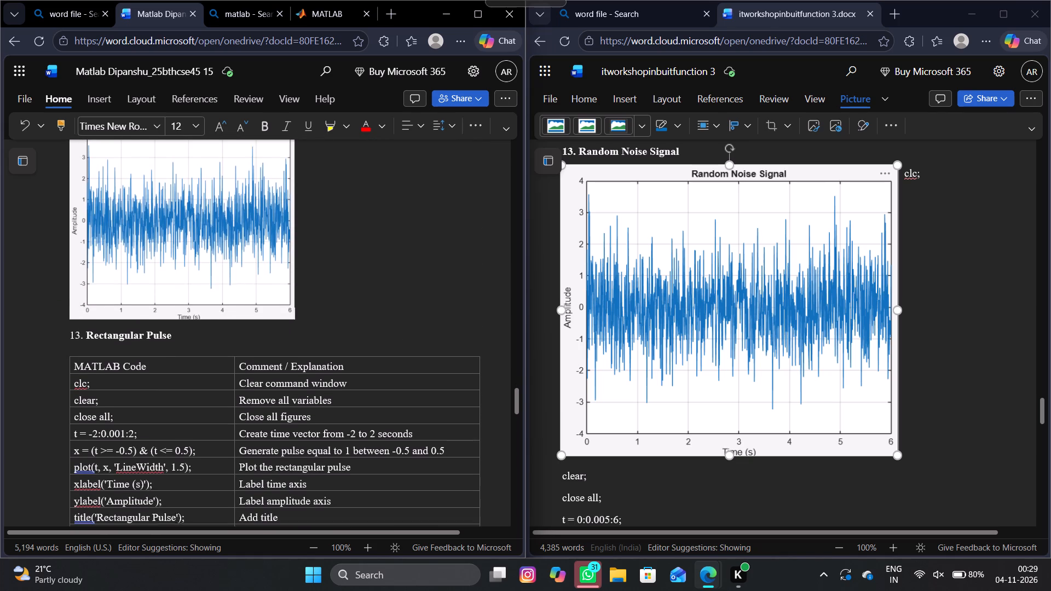
pyautogui.scroll(-3, 758, 334)
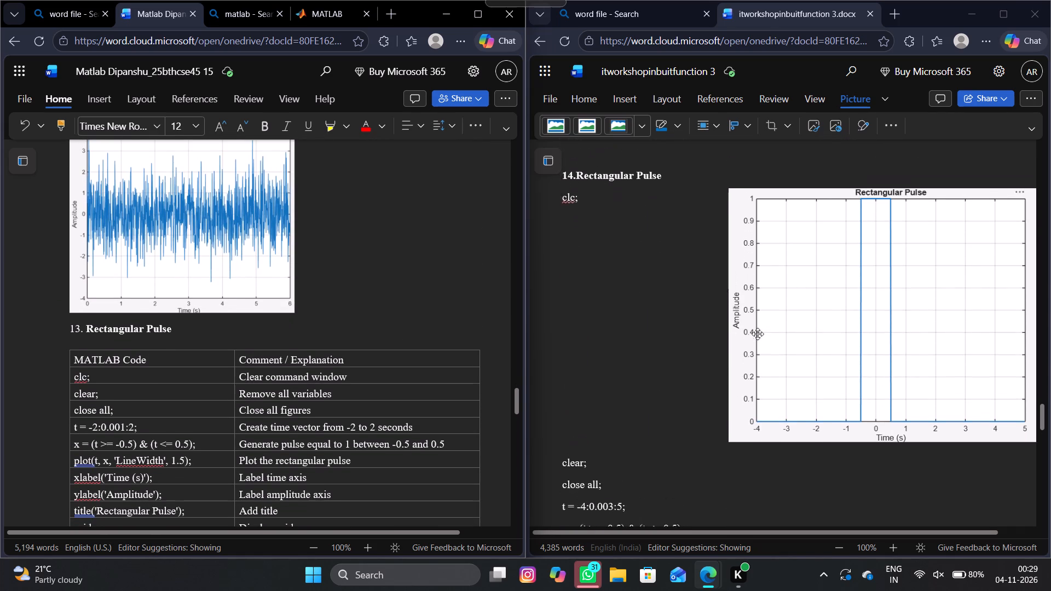
pyautogui.scroll(-1, 799, 340)
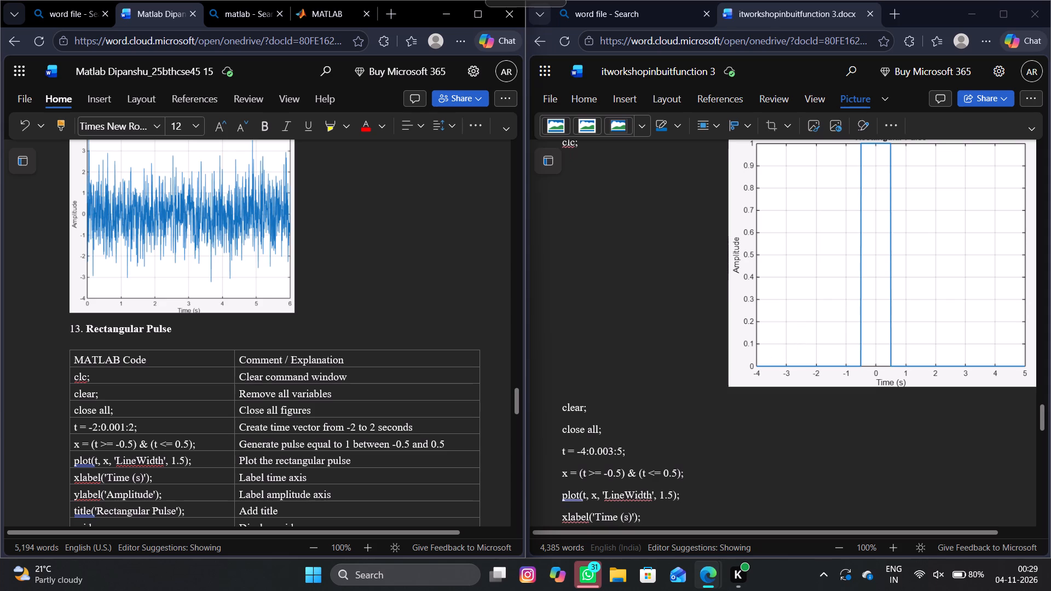
pyautogui.scroll(-2, 685, 380)
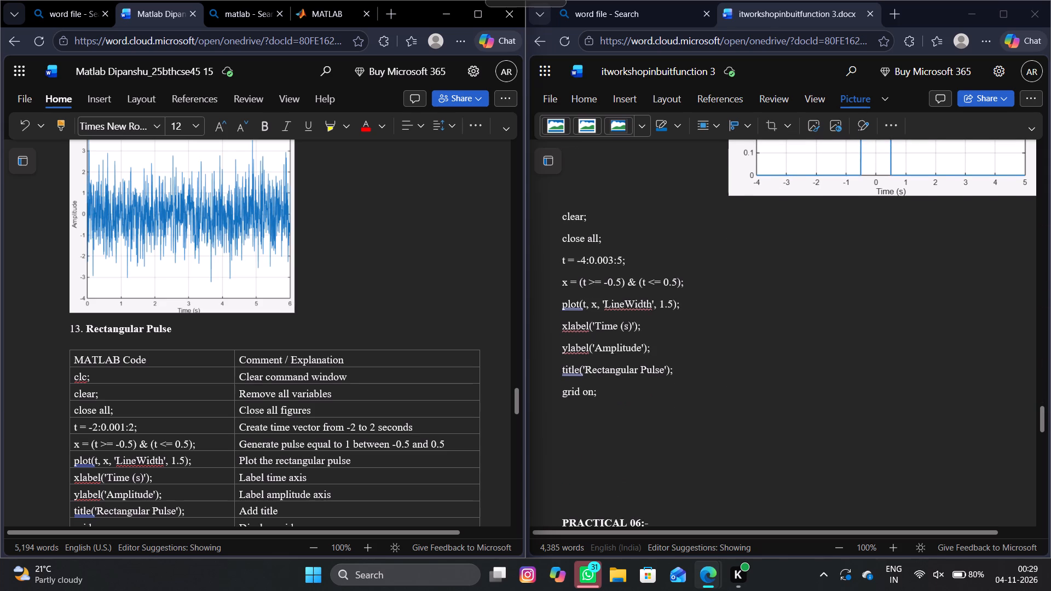
pyautogui.moveTo(561, 216); pyautogui.dragTo(614, 402)
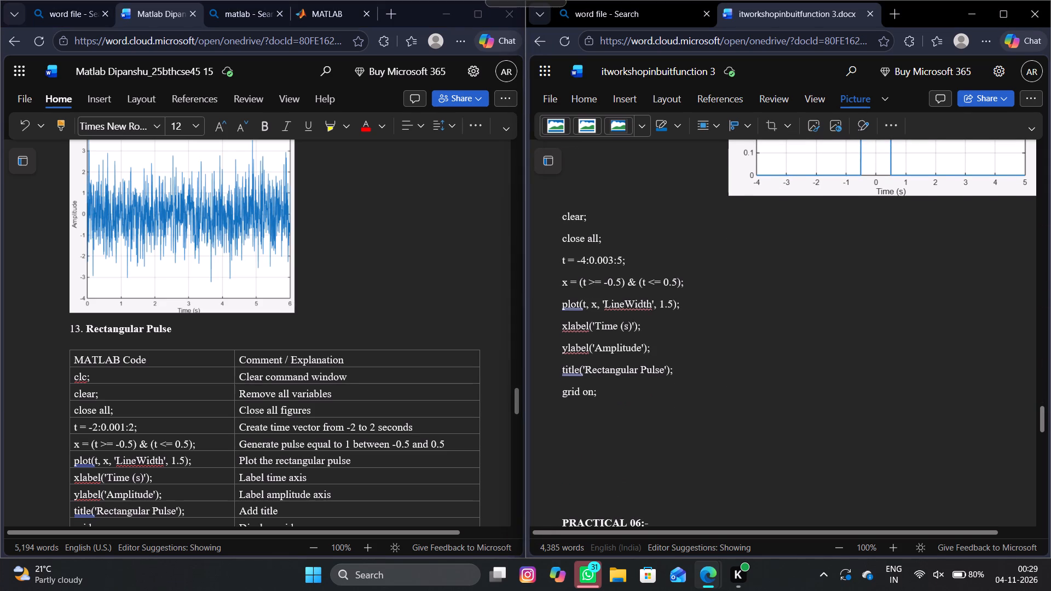
pyautogui.moveTo(614, 402); pyautogui.dragTo(604, 395)
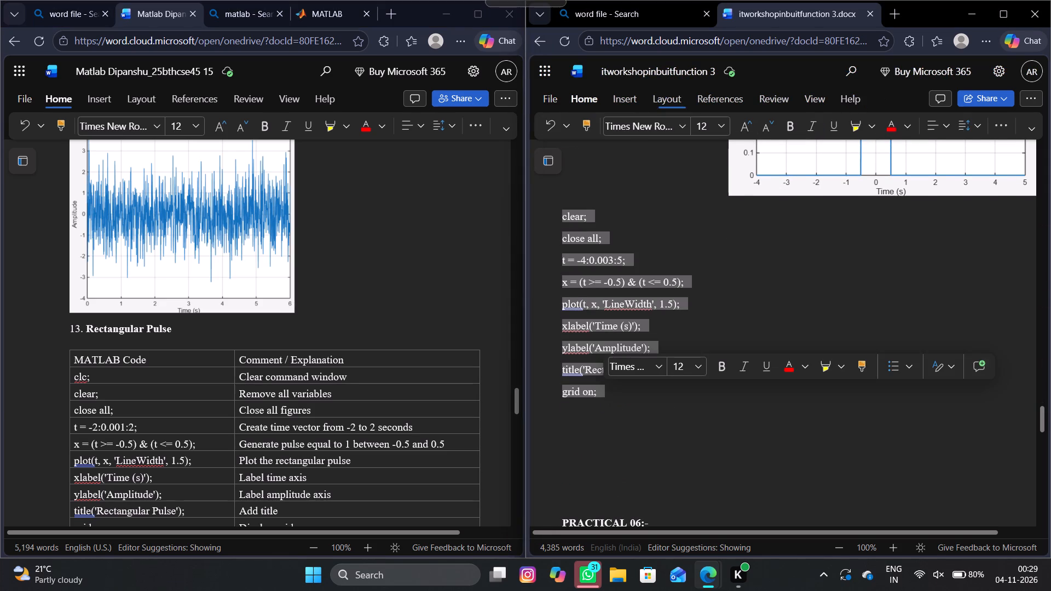
pyautogui.hotkey('ctrl', 'c')
pyautogui.hotkey('ctrl', 'c')
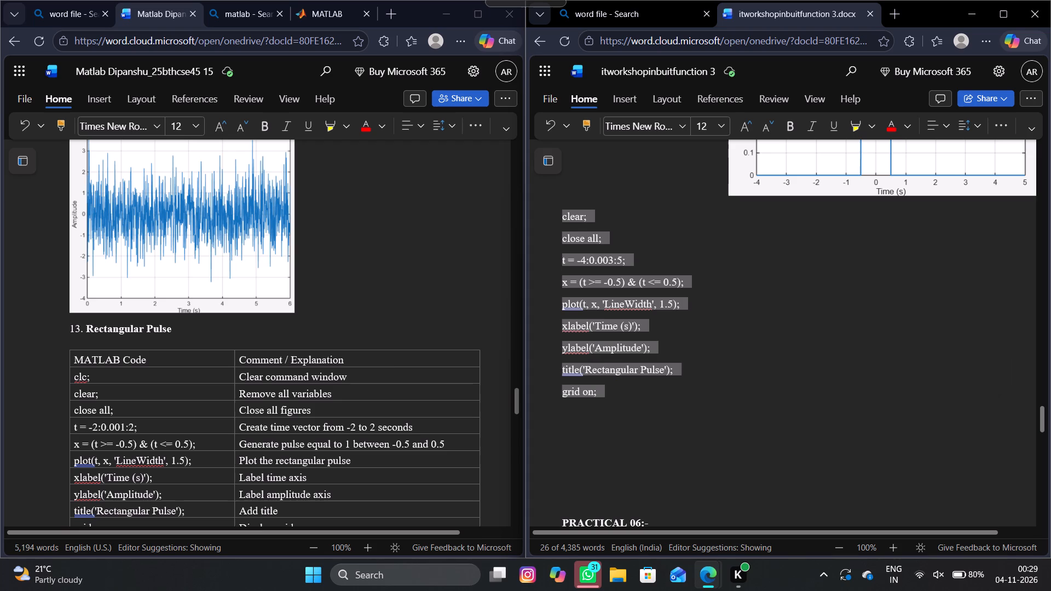
# Switch to MATLAB and paste the copied Rectangular Pulse code into a new script.
pyautogui.click(362, 334)
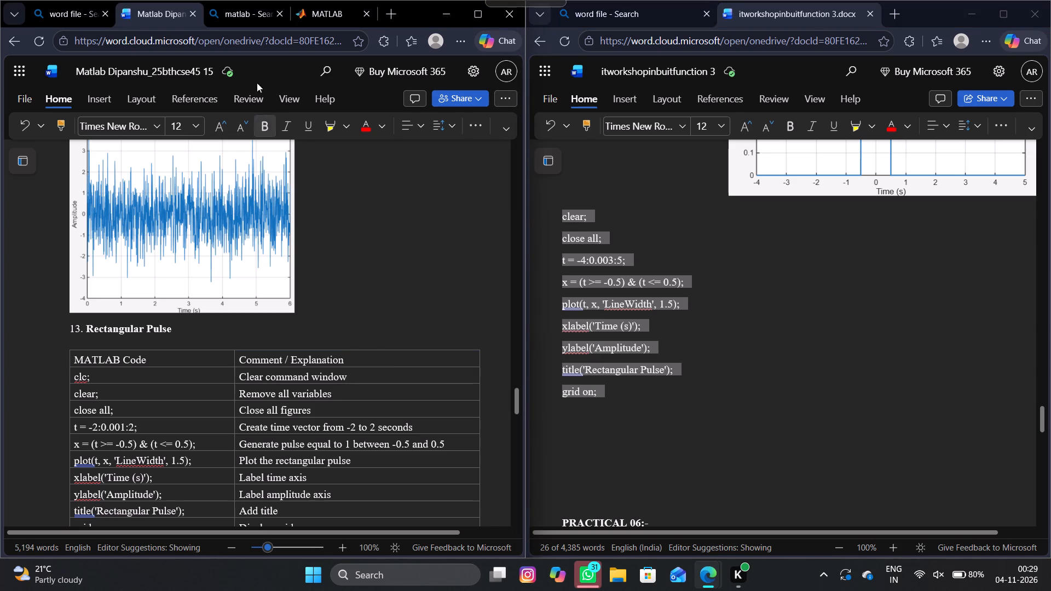
pyautogui.click(317, 13)
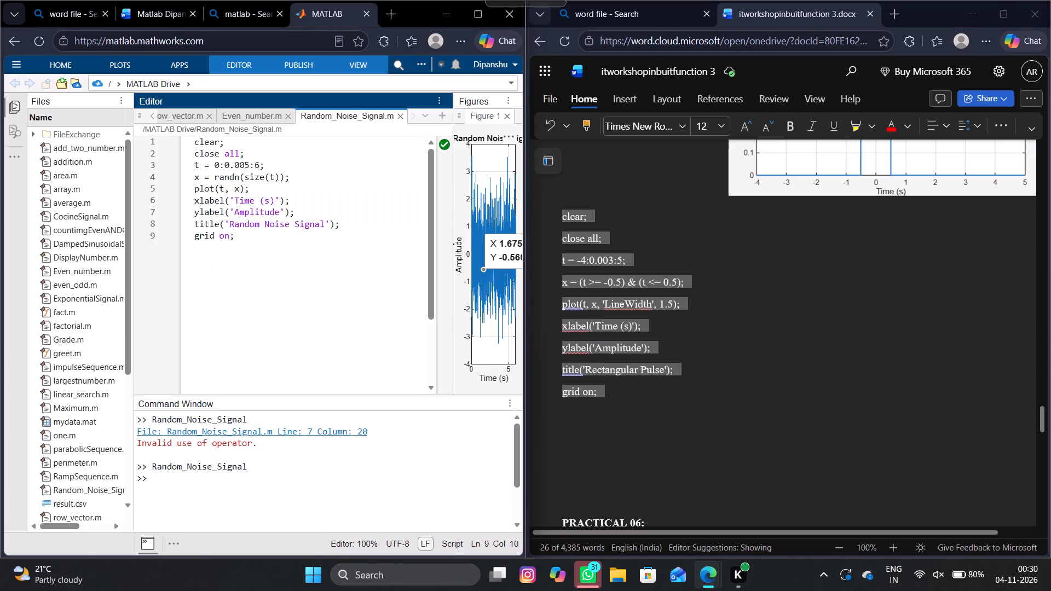
pyautogui.click(440, 110)
pyautogui.click(236, 147)
pyautogui.hotkey('ctrl', 'v')
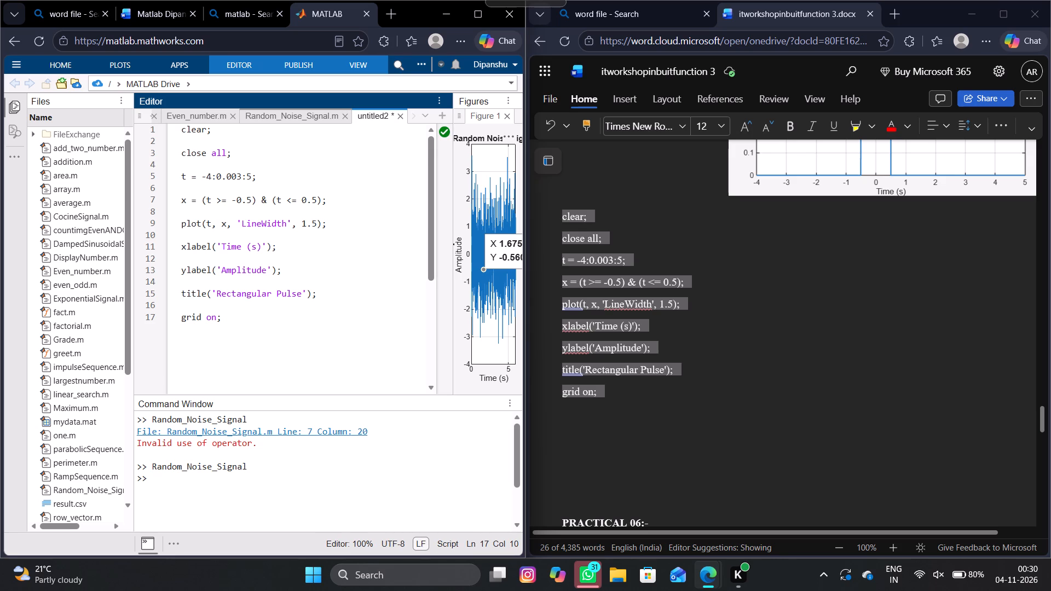
# Remove all blank lines between the statements of the pasted Rectangular Pulse script.
pyautogui.click(185, 299)
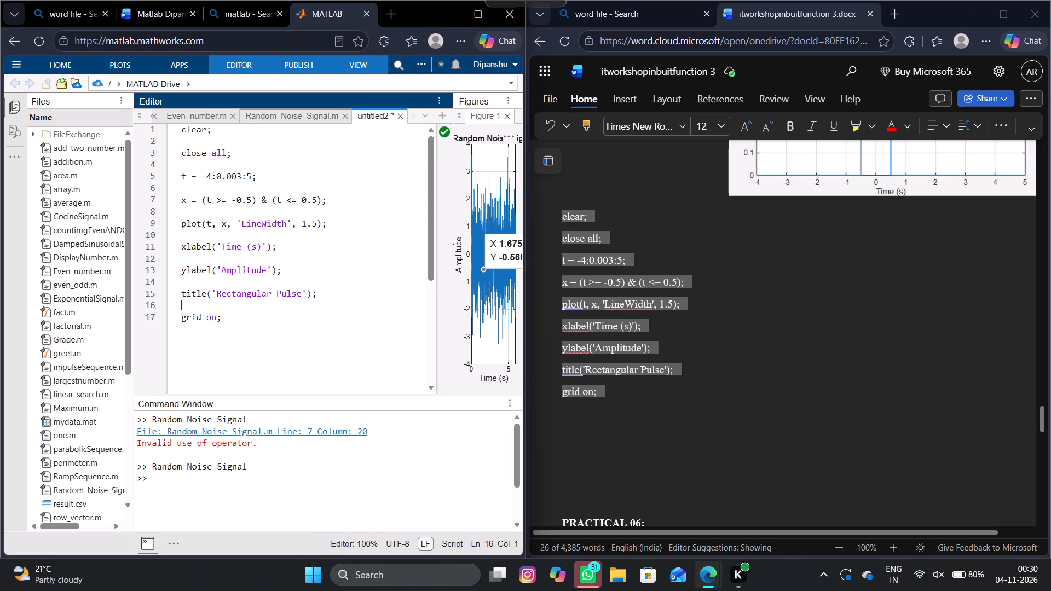
pyautogui.press('BackSpace')
pyautogui.press('Up')
pyautogui.press('BackSpace')
pyautogui.press('Up')
pyautogui.press('BackSpace')
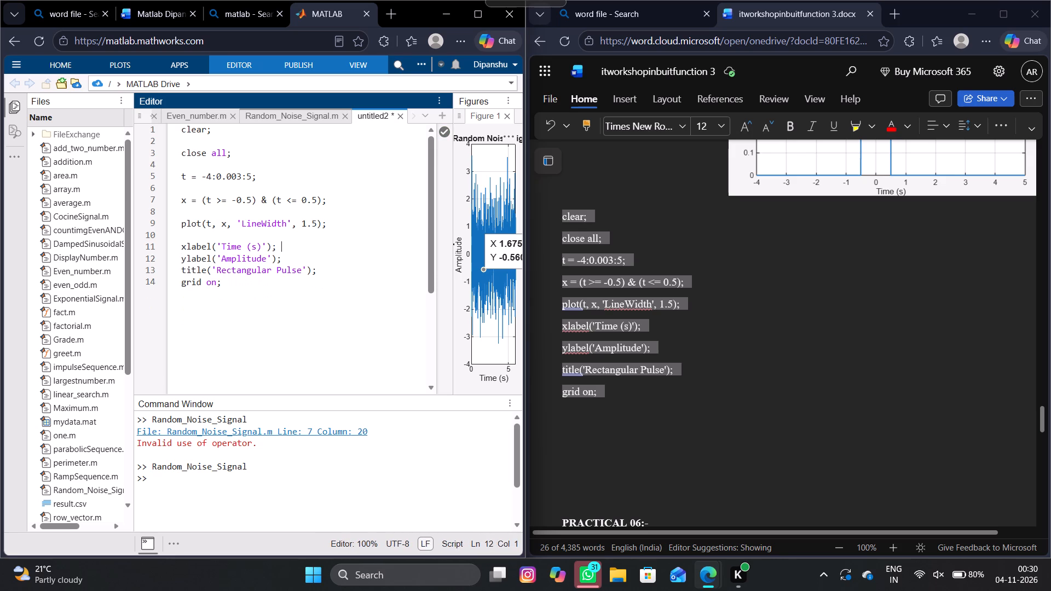
pyautogui.press('Up')
pyautogui.press('BackSpace')
pyautogui.press('Up')
pyautogui.press('BackSpace')
pyautogui.press('Up')
pyautogui.press('BackSpace')
pyautogui.press('Up')
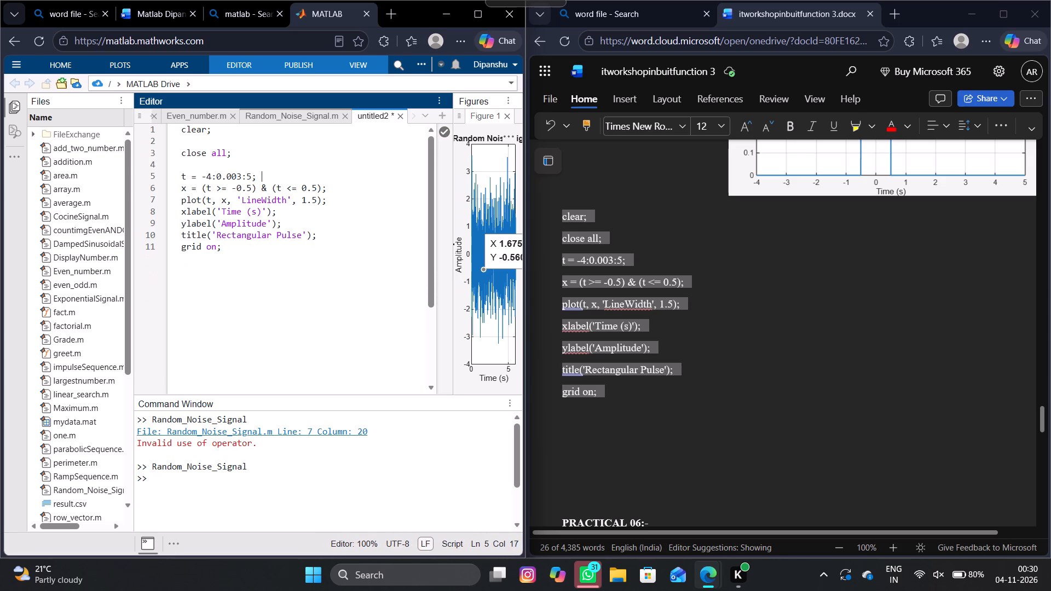
pyautogui.press('BackSpace')
pyautogui.press('Up')
pyautogui.press('BackSpace')
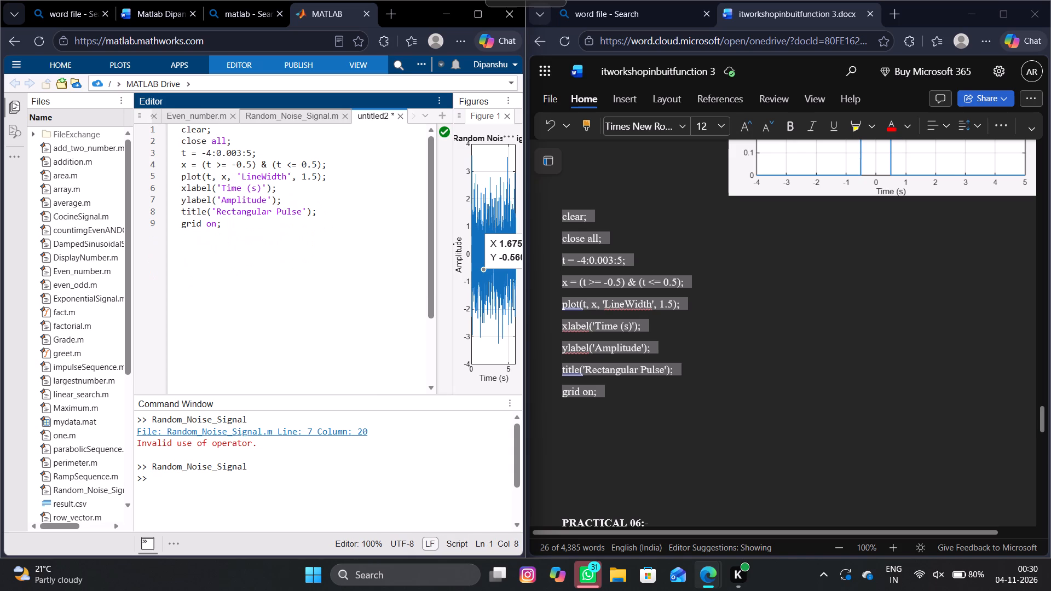
# Run the new script, saving it in MATLAB Drive as Rectangular.m.
pyautogui.click(224, 57)
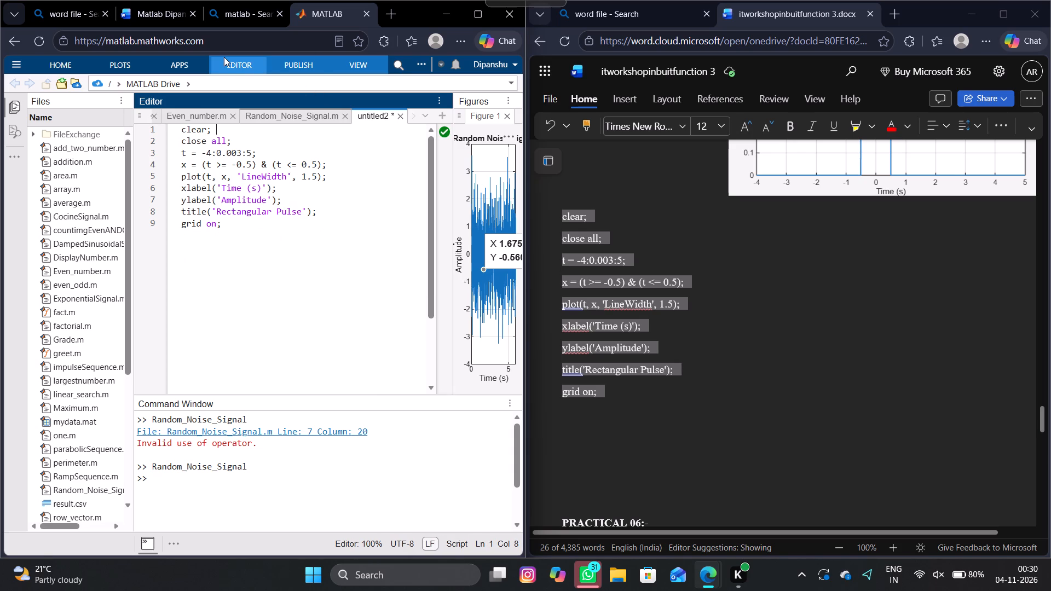
pyautogui.click(240, 62)
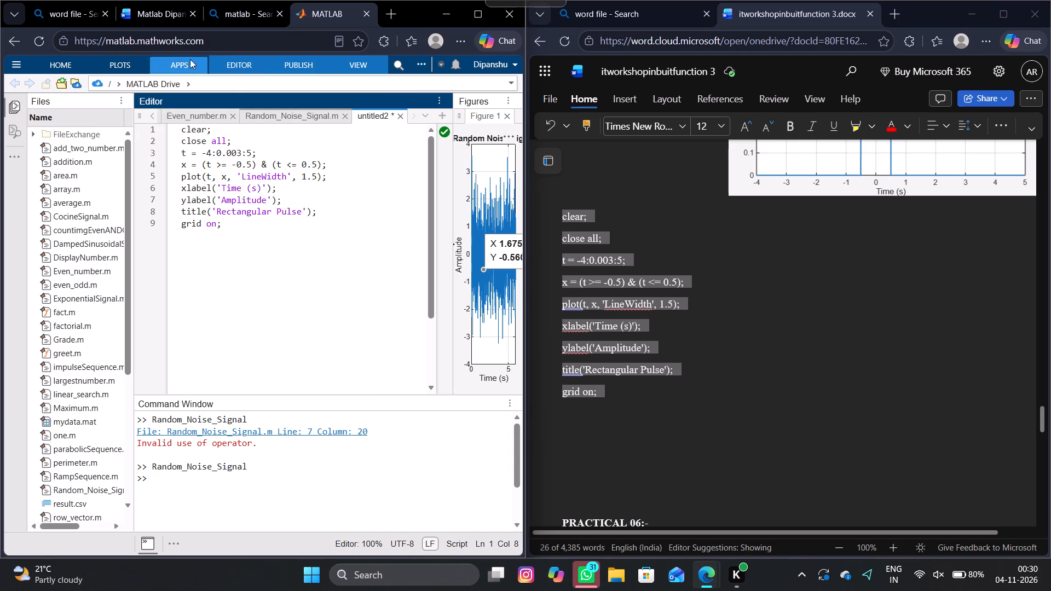
pyautogui.click(228, 62)
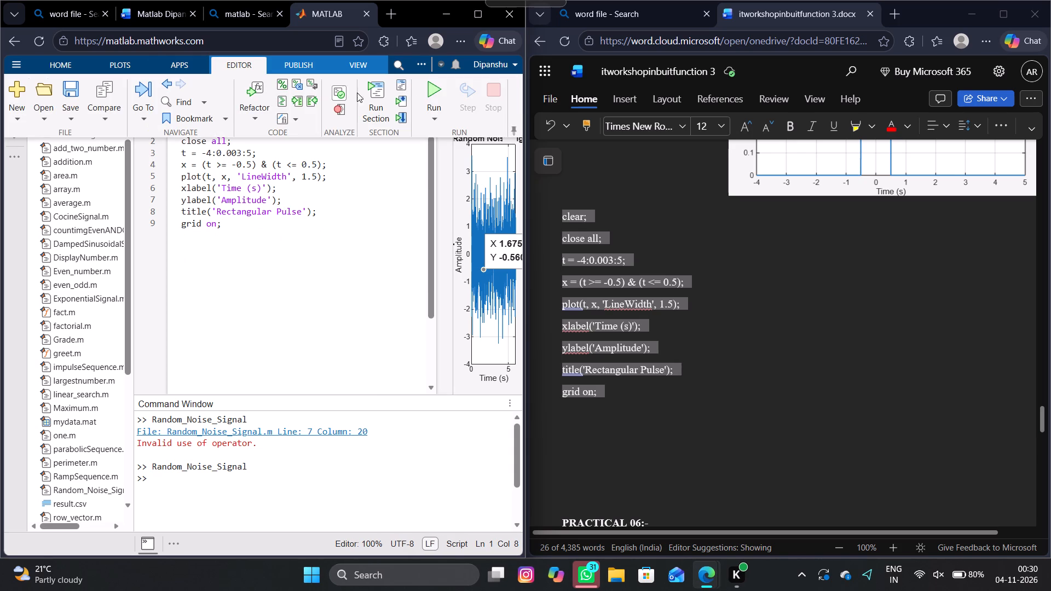
pyautogui.click(431, 94)
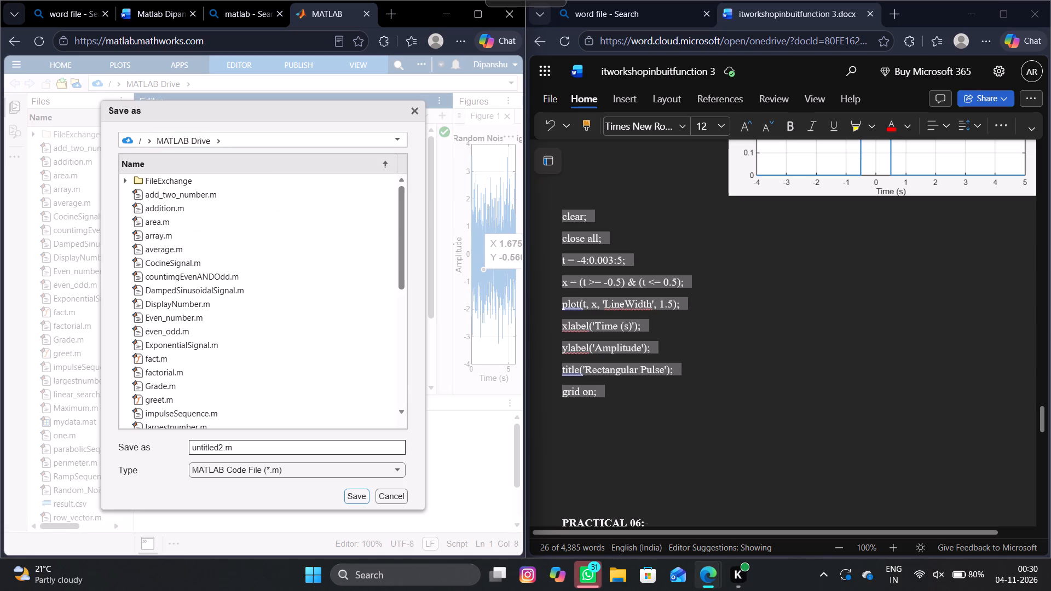
pyautogui.click(221, 451)
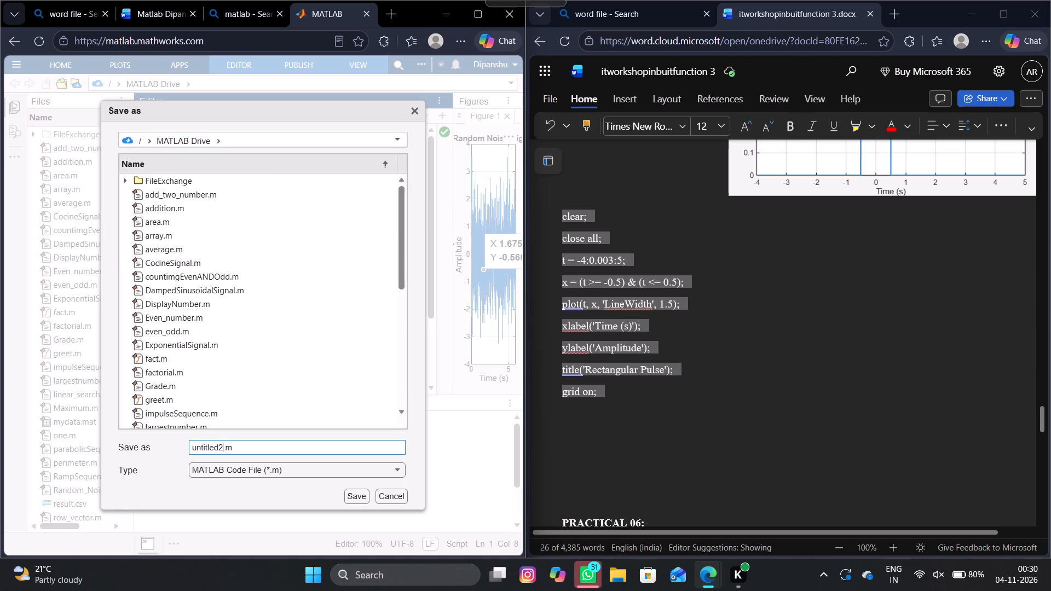
pyautogui.press('BackSpace')
pyautogui.press('BackSpace')
pyautogui.press('BackSpace')
pyautogui.press('BackSpace')
pyautogui.press('BackSpace')
pyautogui.press('BackSpace')
pyautogui.press('BackSpace')
pyautogui.press('BackSpace')
pyautogui.press('BackSpace')
pyautogui.press('BackSpace')
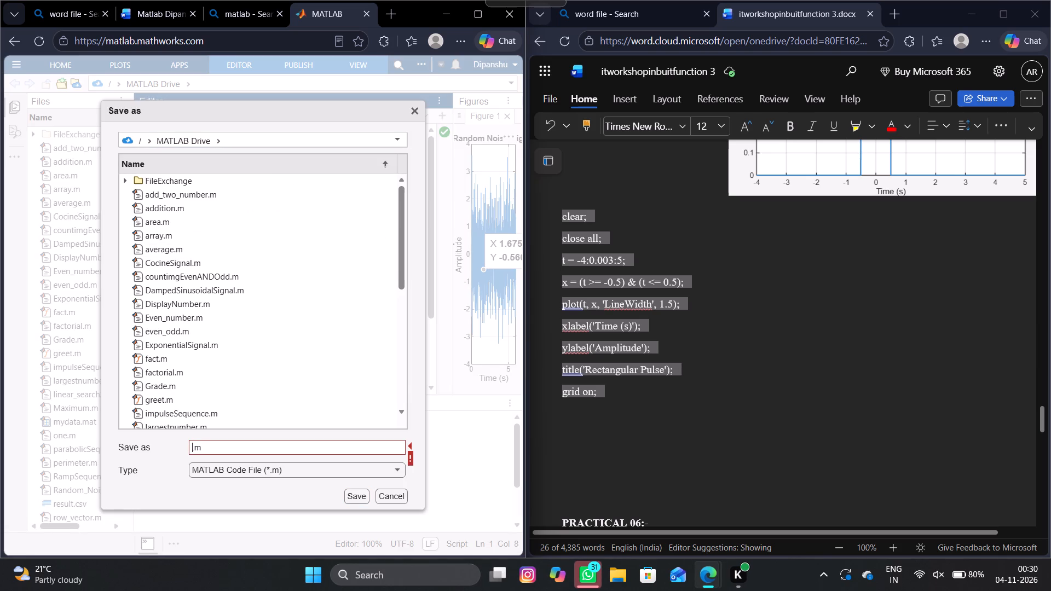
pyautogui.hotkey('shift', 'r')
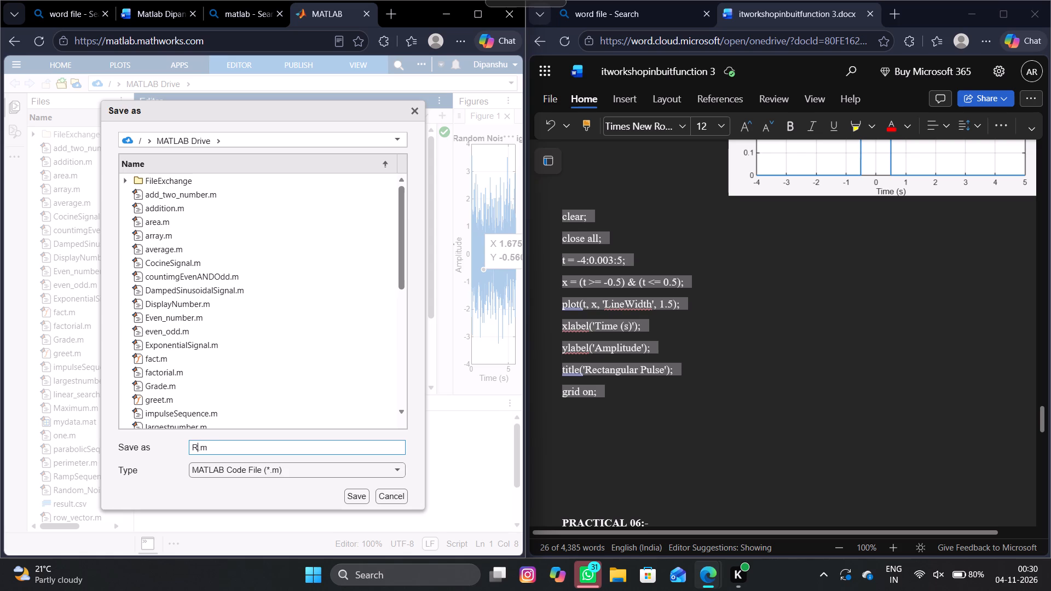
pyautogui.press('e')
pyautogui.press('c')
pyautogui.write('ta')
pyautogui.press('n')
pyautogui.press('g')
pyautogui.press('u')
pyautogui.write('lar')
pyautogui.press('Return')
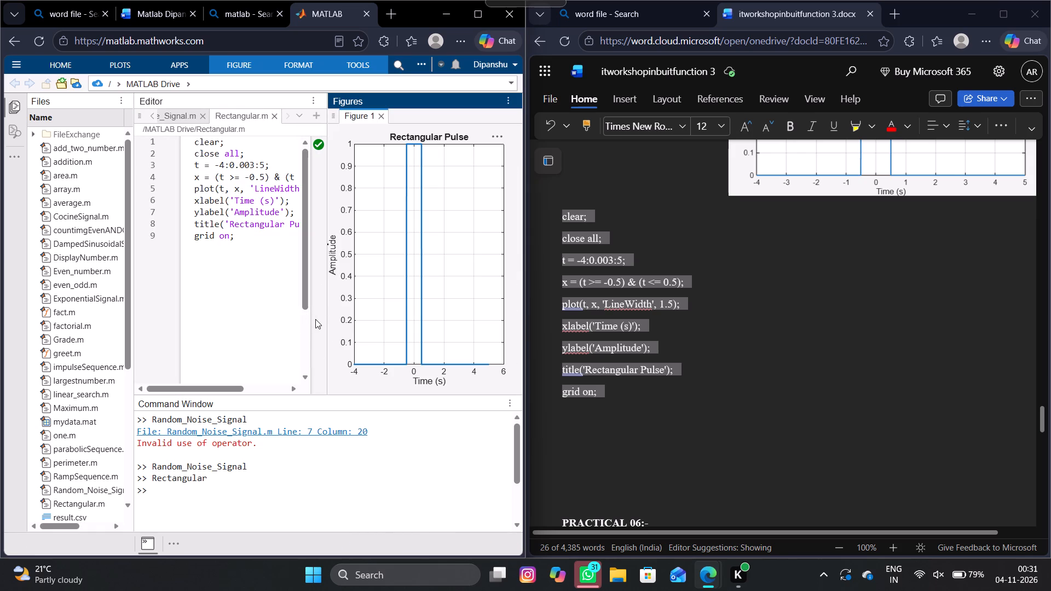
# Widen the code editor area and capture a screen snip of the Rectangular.m code with its file path and line numbers.
pyautogui.moveTo(327, 318); pyautogui.dragTo(488, 310)
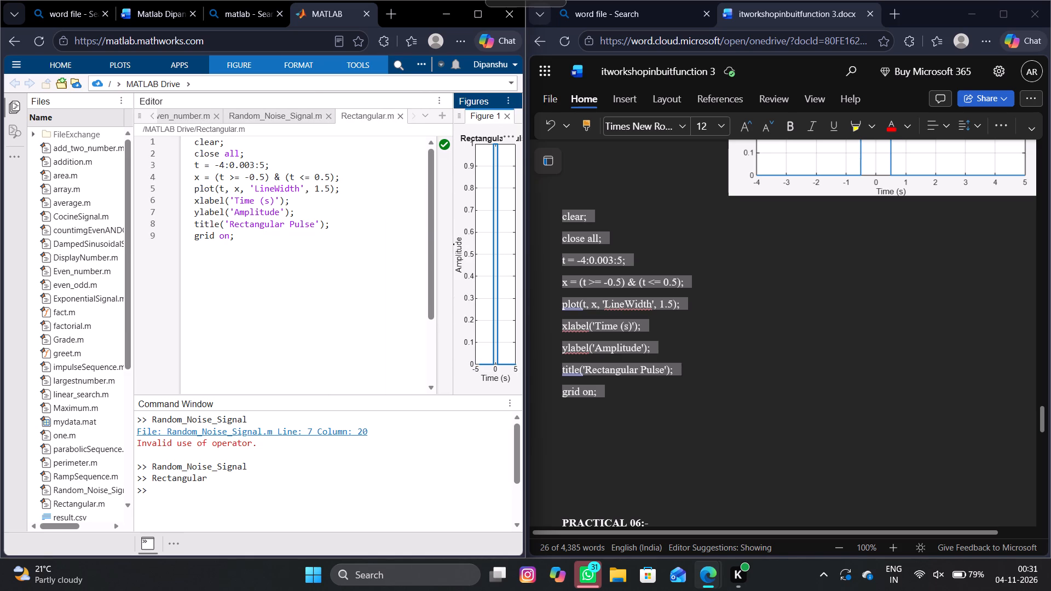
pyautogui.press('Print')
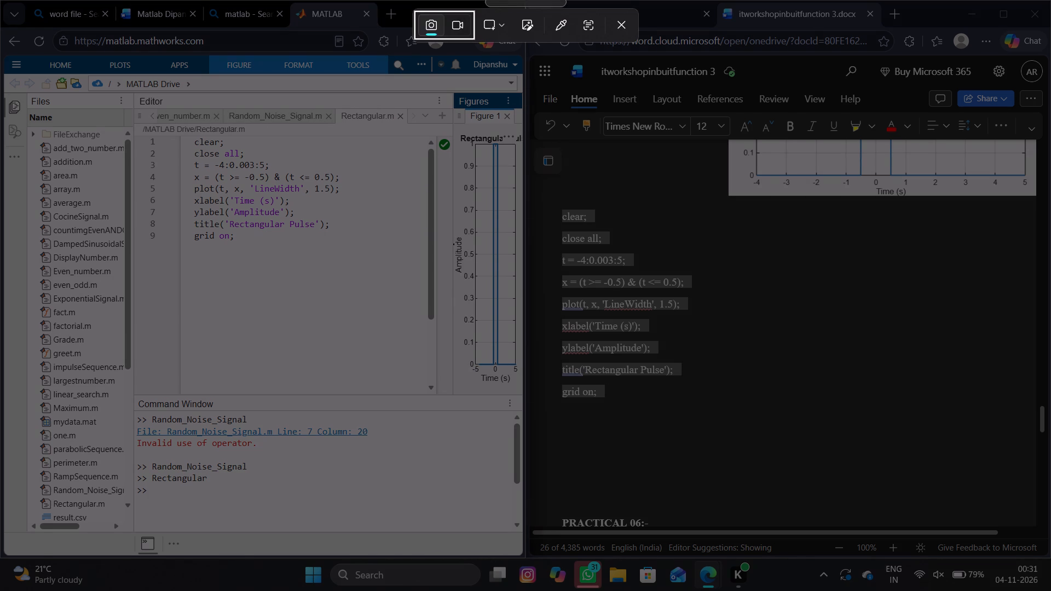
pyautogui.moveTo(135, 123); pyautogui.dragTo(314, 172)
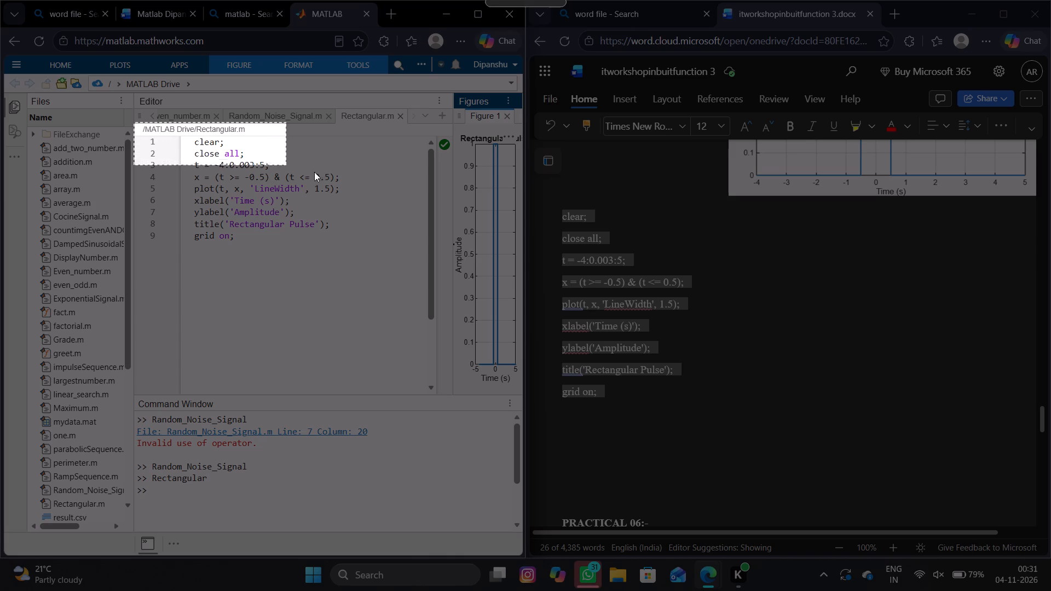
pyautogui.moveTo(314, 172); pyautogui.dragTo(350, 254)
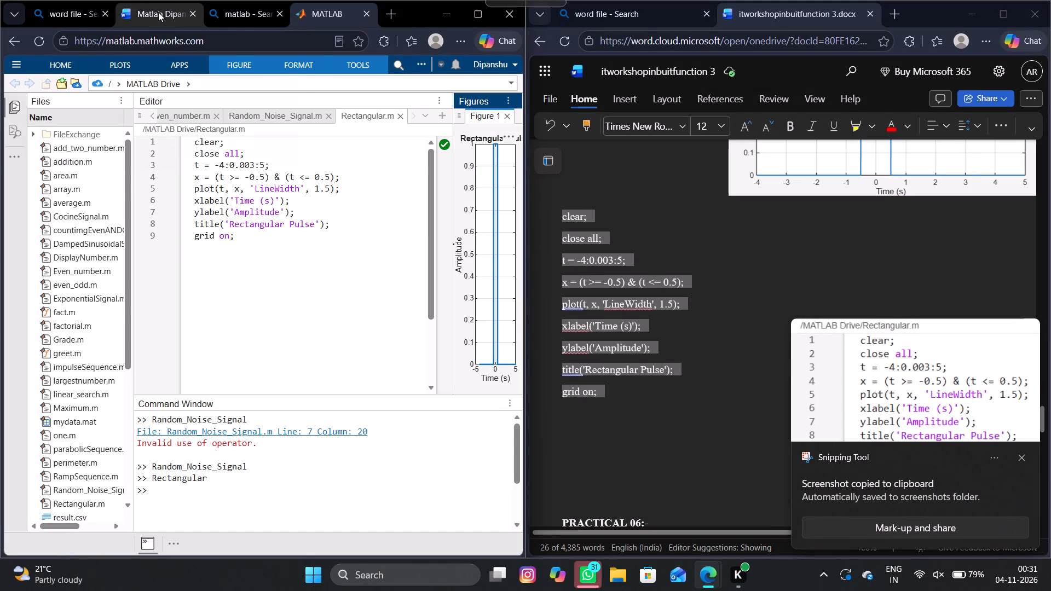
# Paste the Rectangular.m code snip below the Formula and Concept table of section 13, Rectangular Pulse, in the Word Matlab report.
pyautogui.click(225, 11)
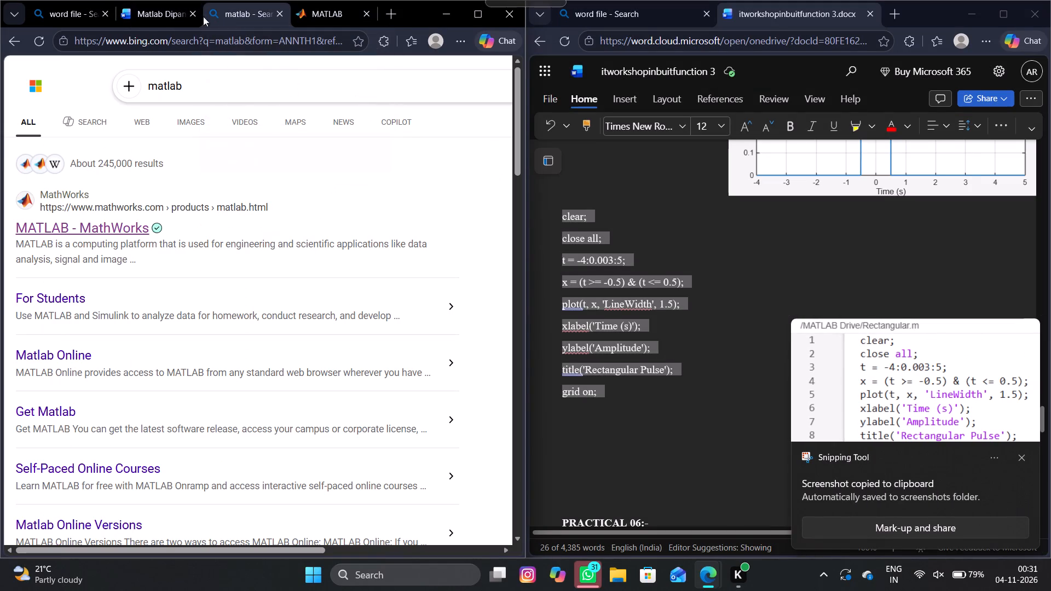
pyautogui.click(65, 13)
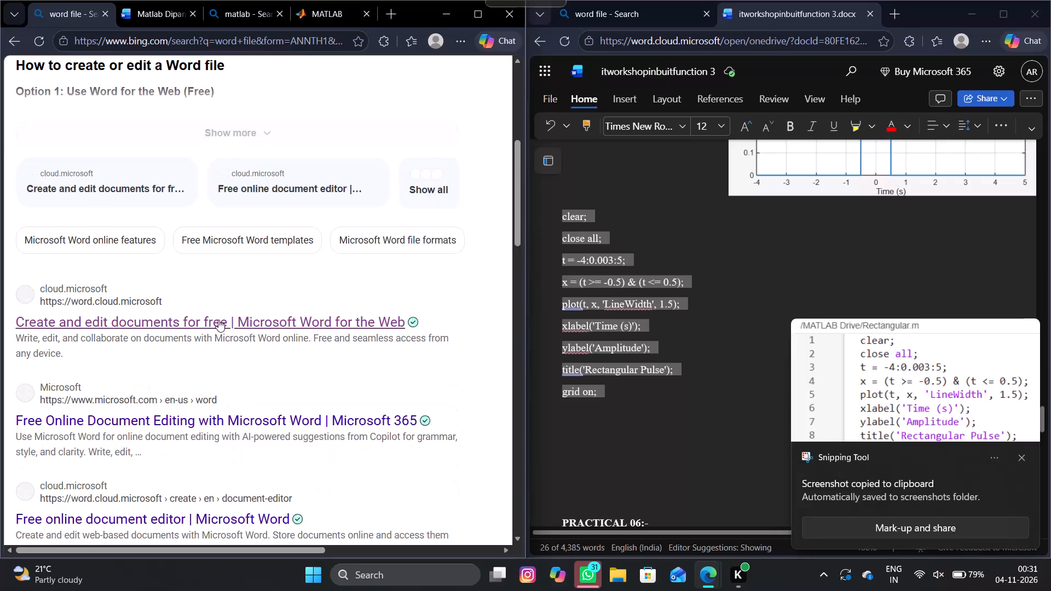
pyautogui.click(153, 1)
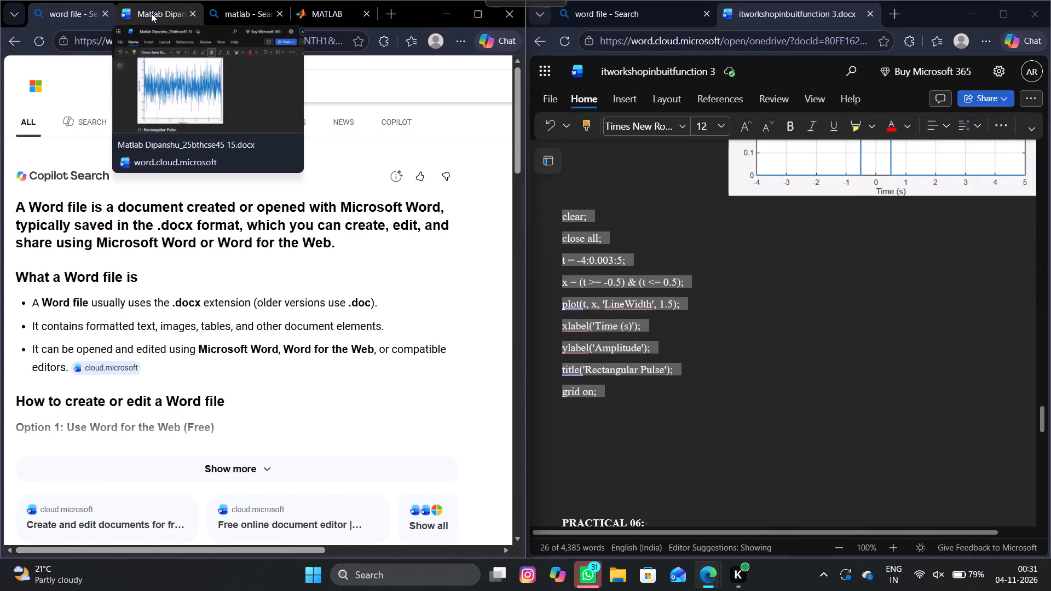
pyautogui.click(151, 13)
pyautogui.scroll(-4, 227, 241)
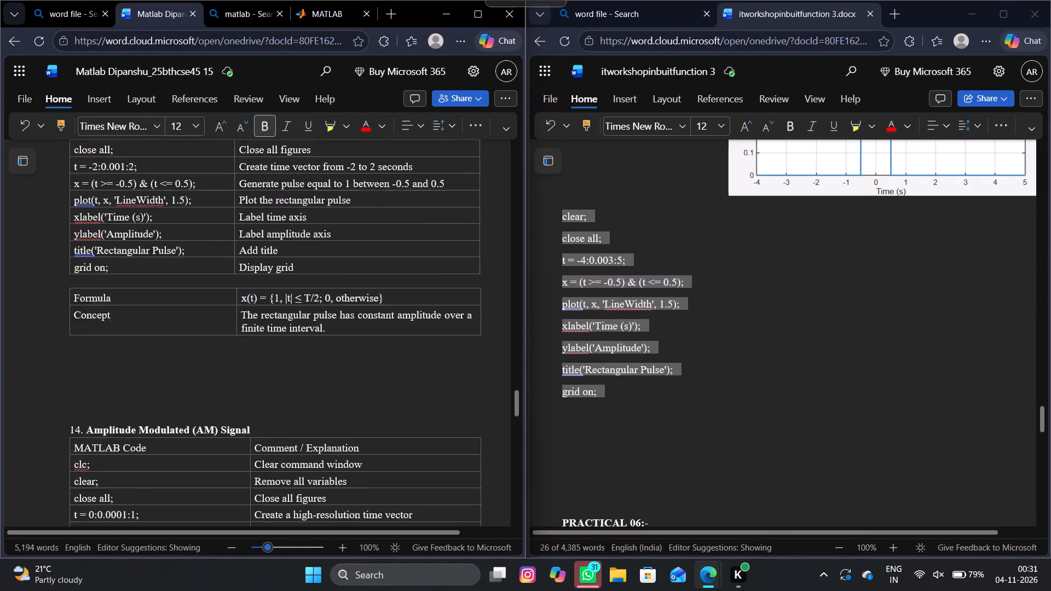
pyautogui.scroll(-1, 227, 241)
pyautogui.click(120, 279)
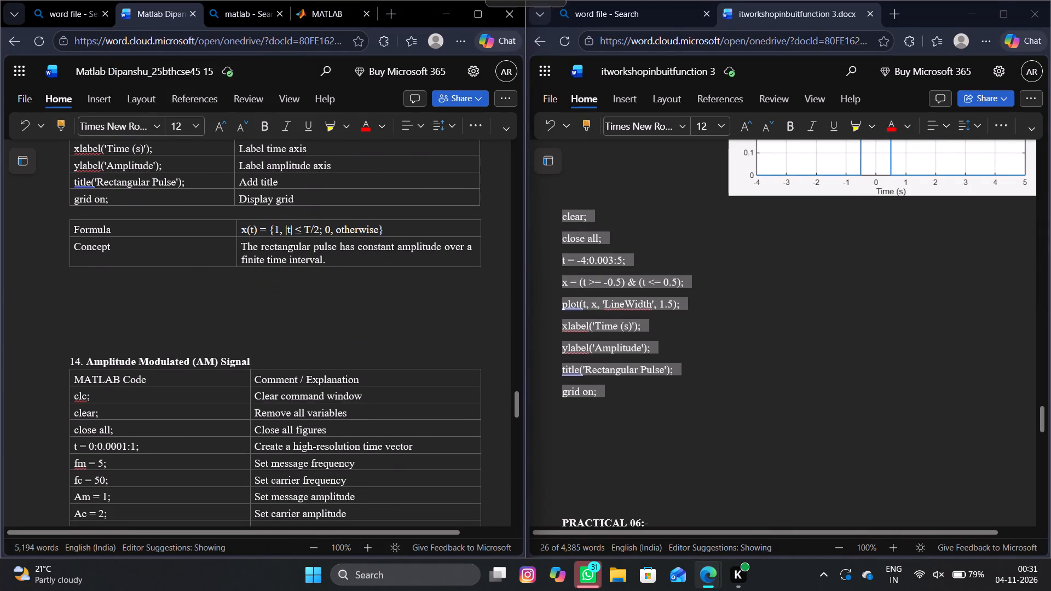
pyautogui.press('Return')
pyautogui.hotkey('ctrl', 'v')
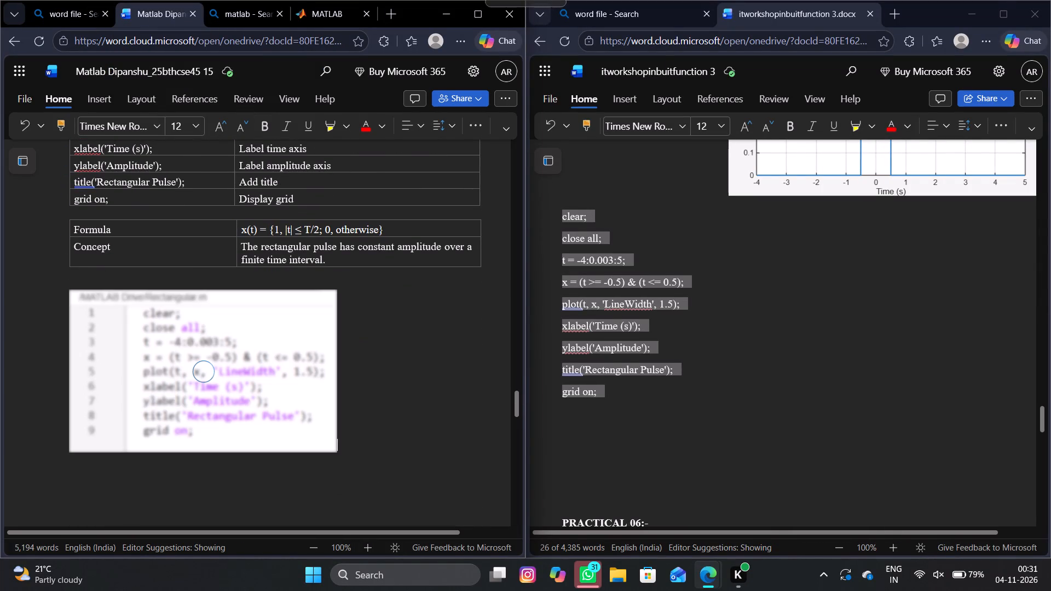
# Copy the Rectangular Pulse plot from itworkshopinbuitfunction 3 and paste it below the code snip in the Matlab report.
pyautogui.click(714, 361)
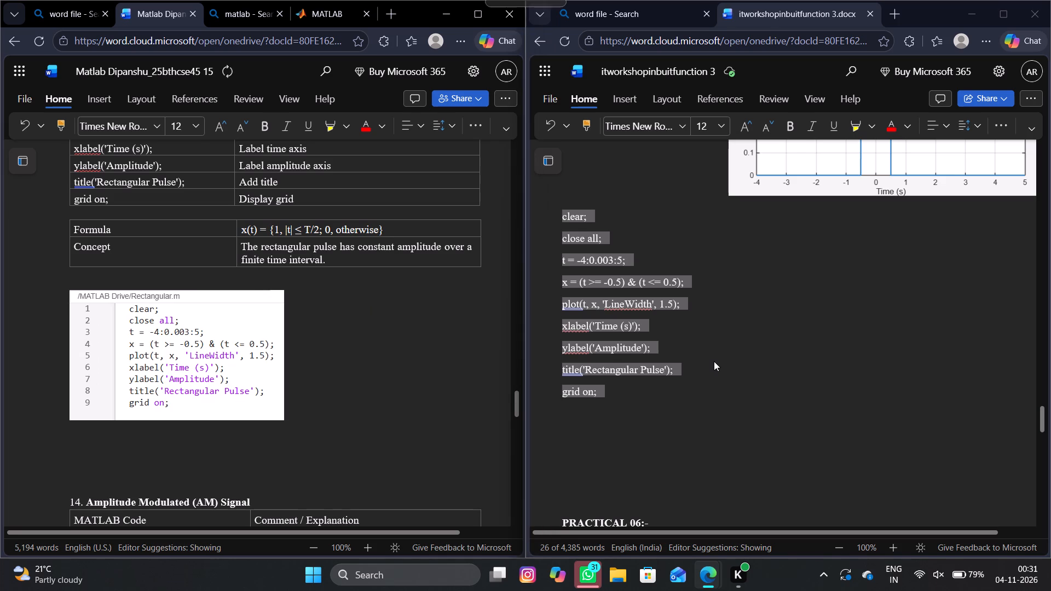
pyautogui.scroll(2, 714, 361)
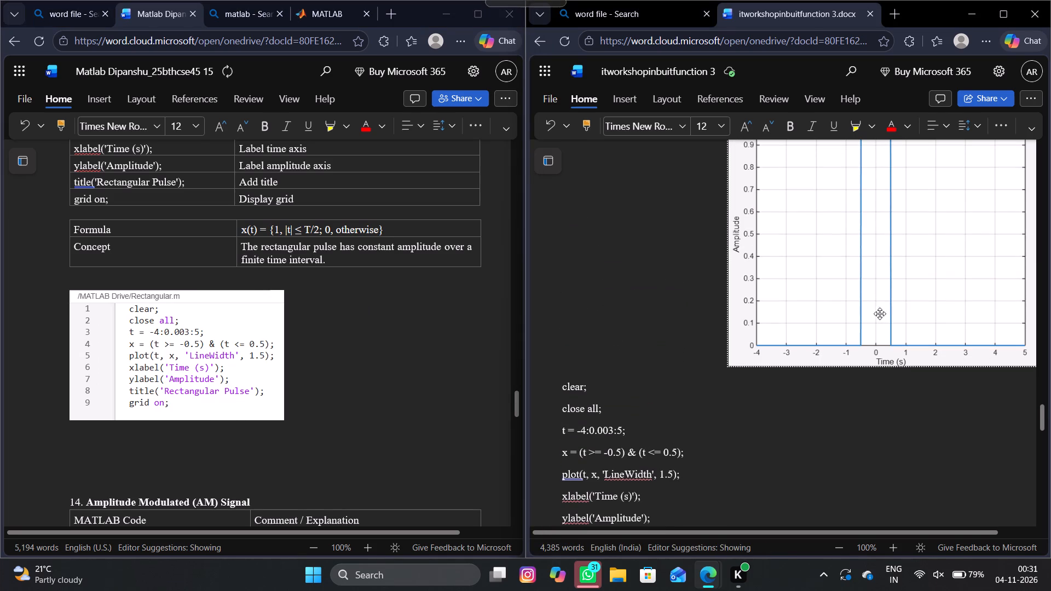
pyautogui.click(876, 314)
pyautogui.hotkey('ctrl', 'c')
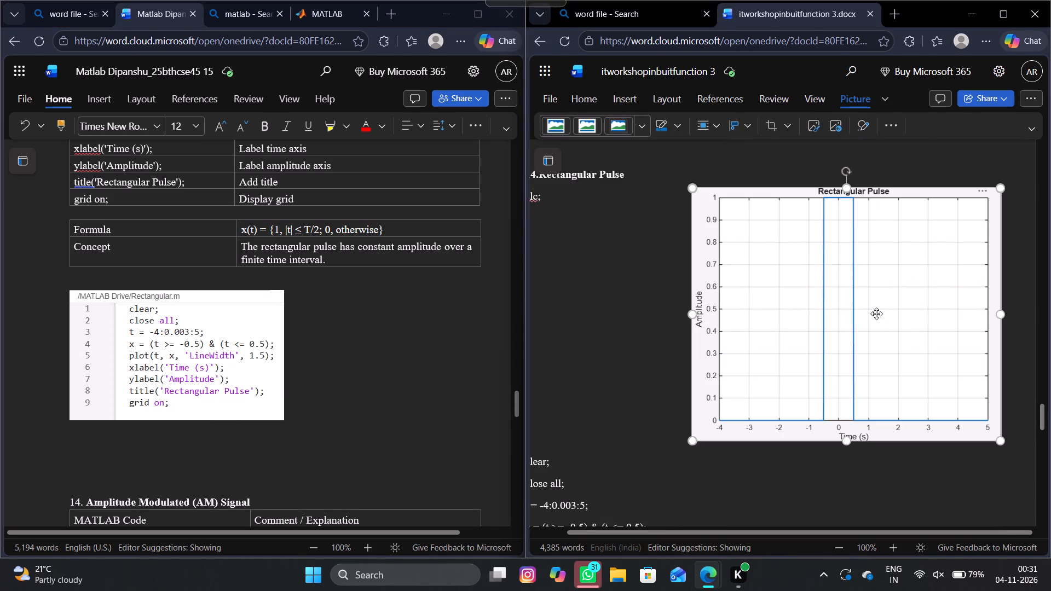
pyautogui.click(77, 437)
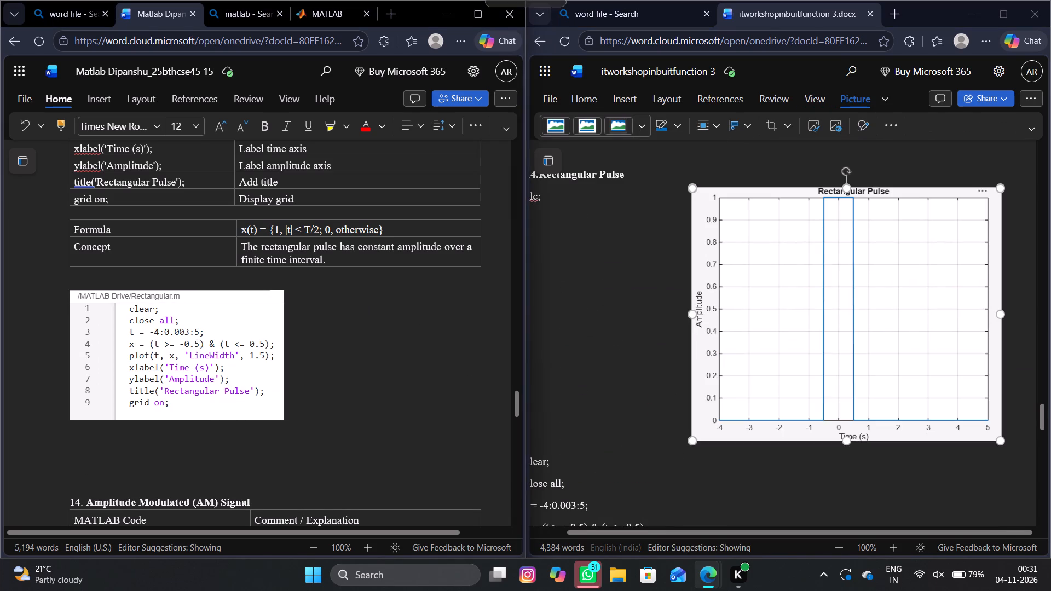
pyautogui.hotkey('ctrl', 'v')
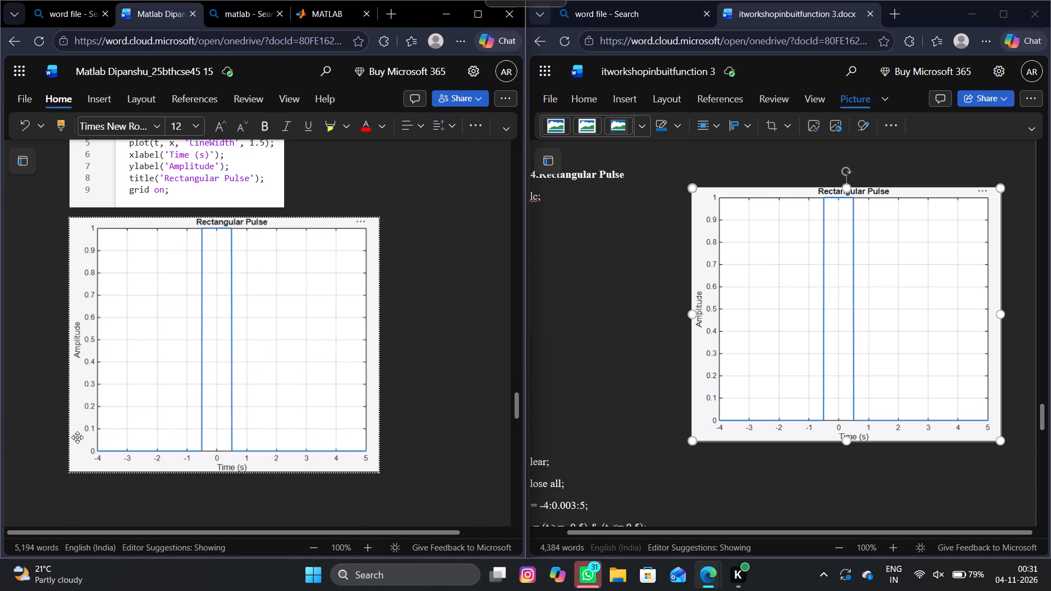
# Review the Matlab report from the Rectangular Pulse section through the Amplitude Modulated (AM) Signal code table.
pyautogui.scroll(-9, 77, 437)
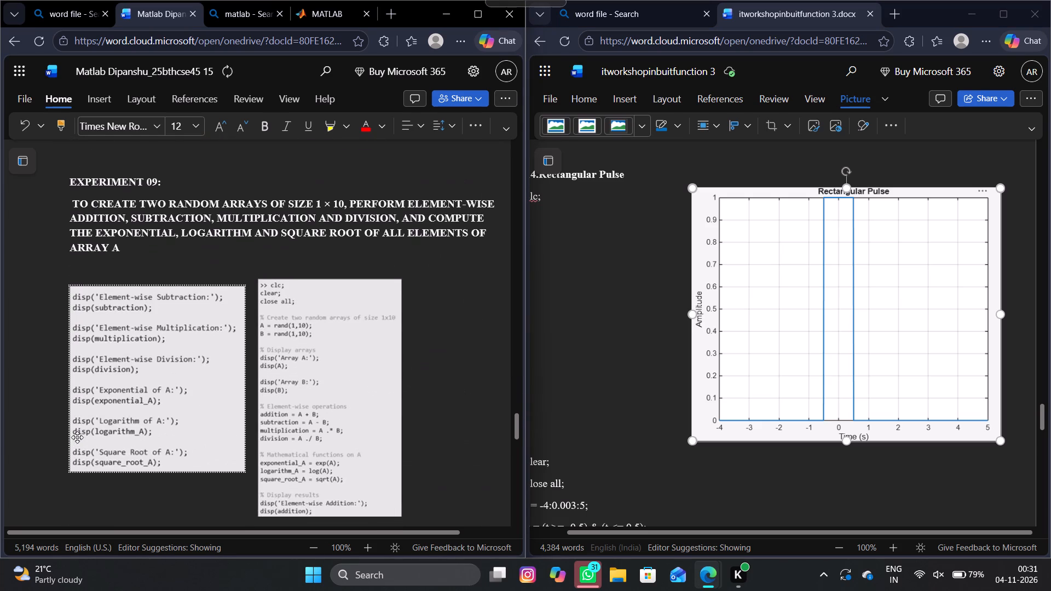
pyautogui.scroll(2, 77, 437)
pyautogui.scroll(-1, 77, 437)
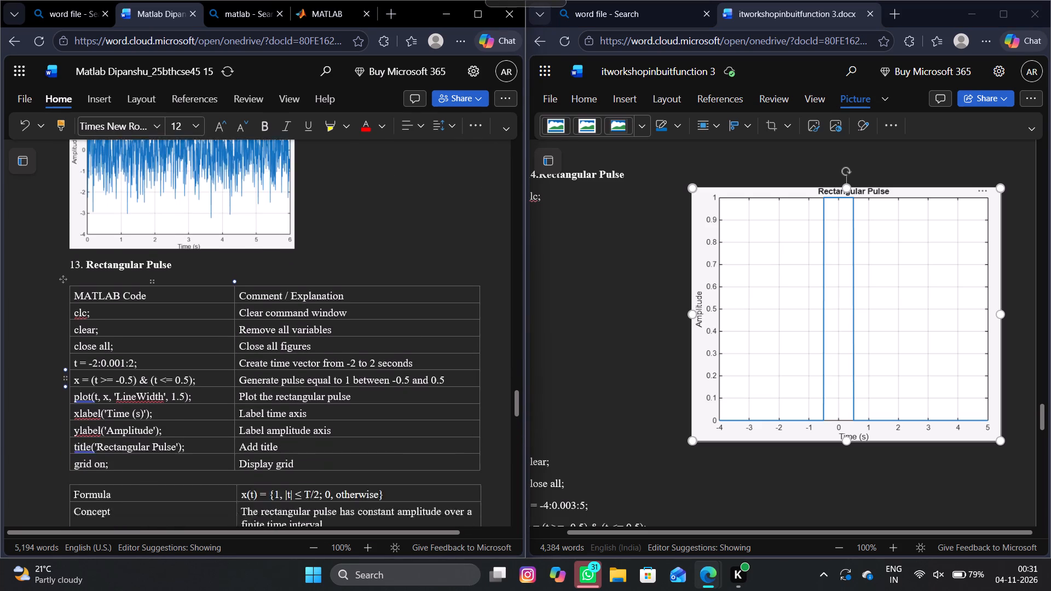
pyautogui.scroll(-7, 77, 437)
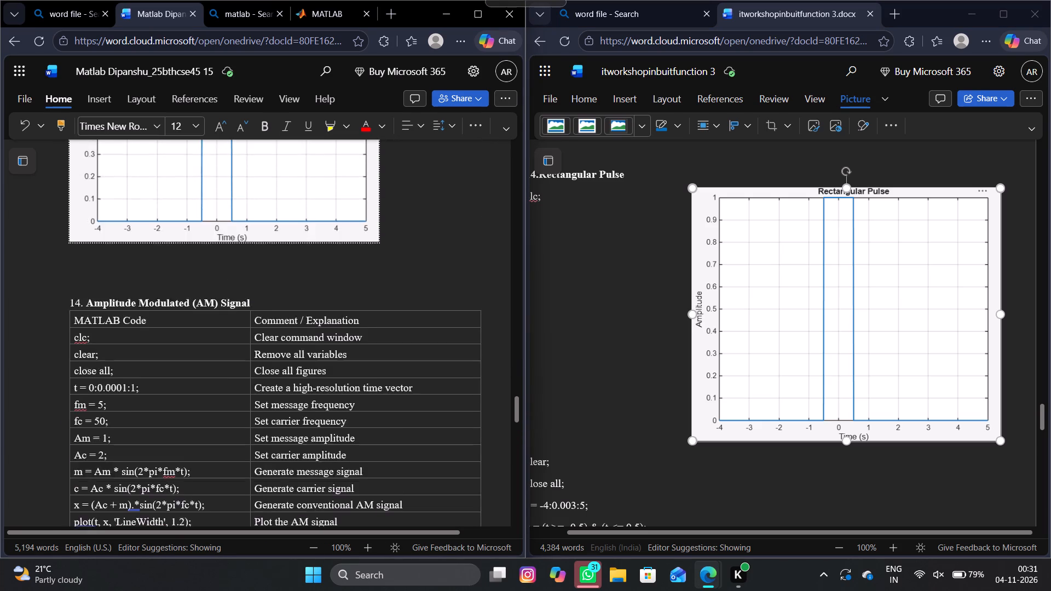
pyautogui.scroll(-1, 77, 437)
# Look through the signal sections of itworkshopinbuitfunction 3 for material matching the report's Amplitude Modulated (AM) Signal section.
pyautogui.scroll(-1, 687, 461)
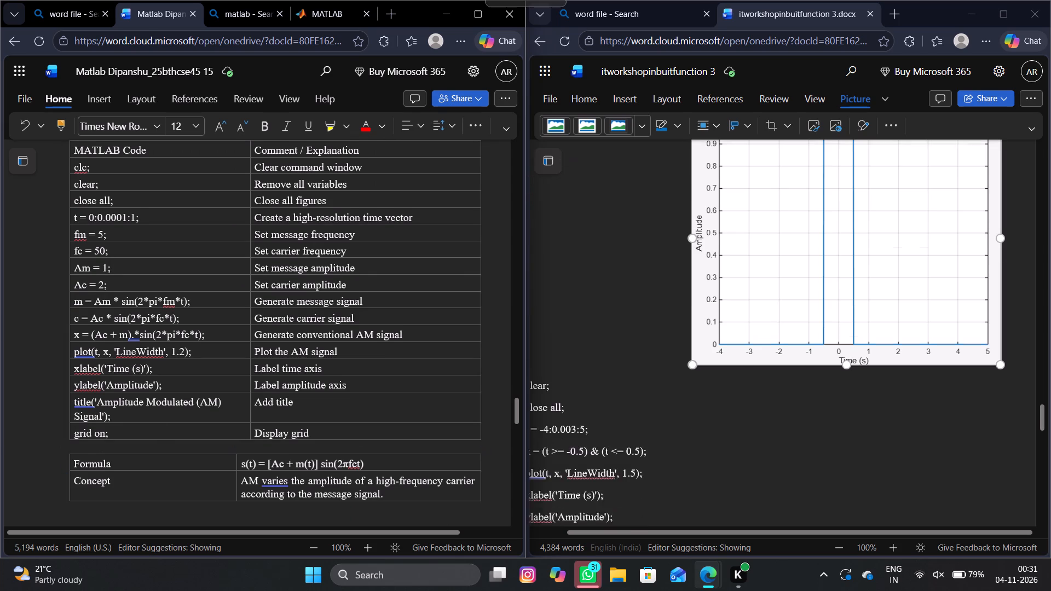
pyautogui.scroll(-3, 687, 461)
pyautogui.scroll(1, 687, 461)
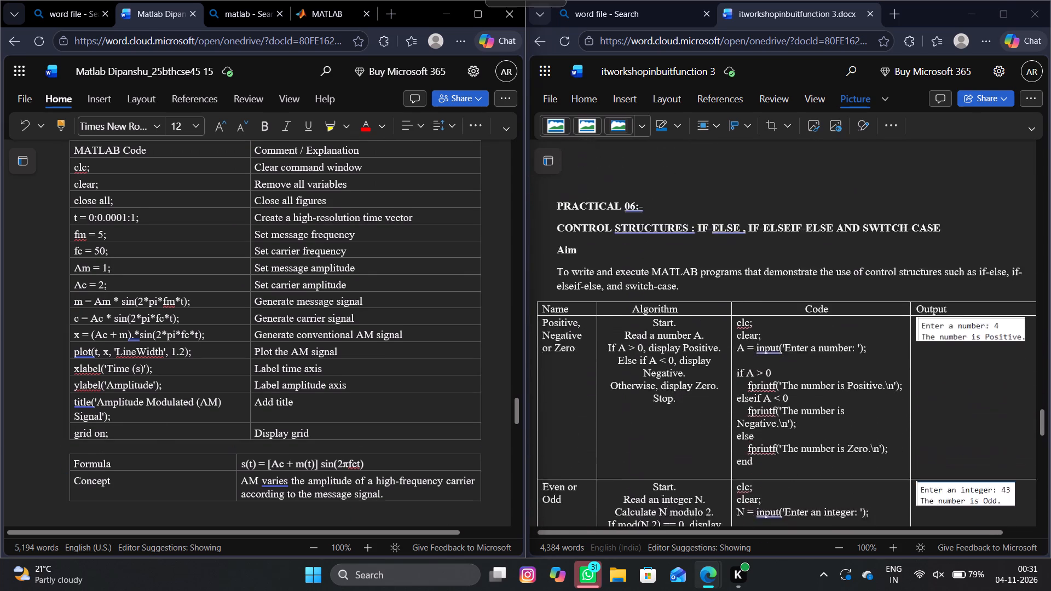
pyautogui.scroll(2, 687, 461)
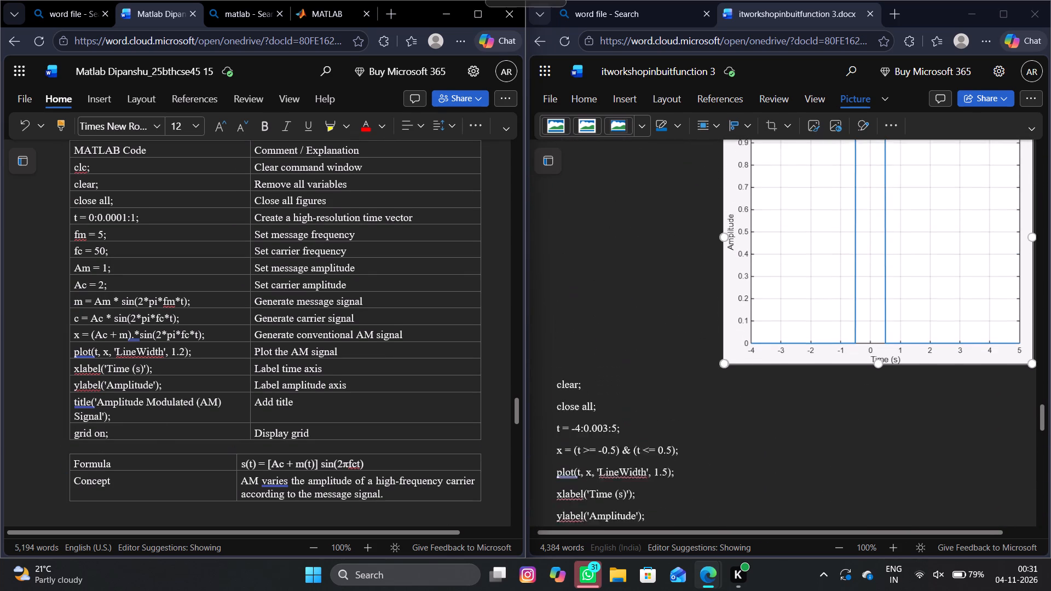
pyautogui.scroll(1, 687, 461)
pyautogui.scroll(-2, 687, 461)
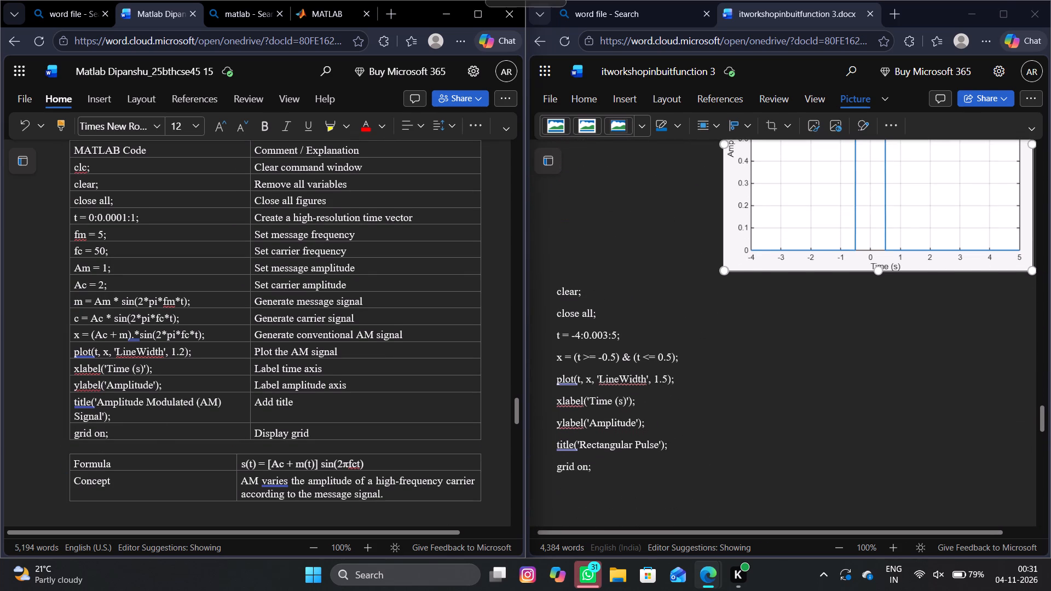
pyautogui.scroll(-2, 687, 461)
pyautogui.scroll(1, 687, 461)
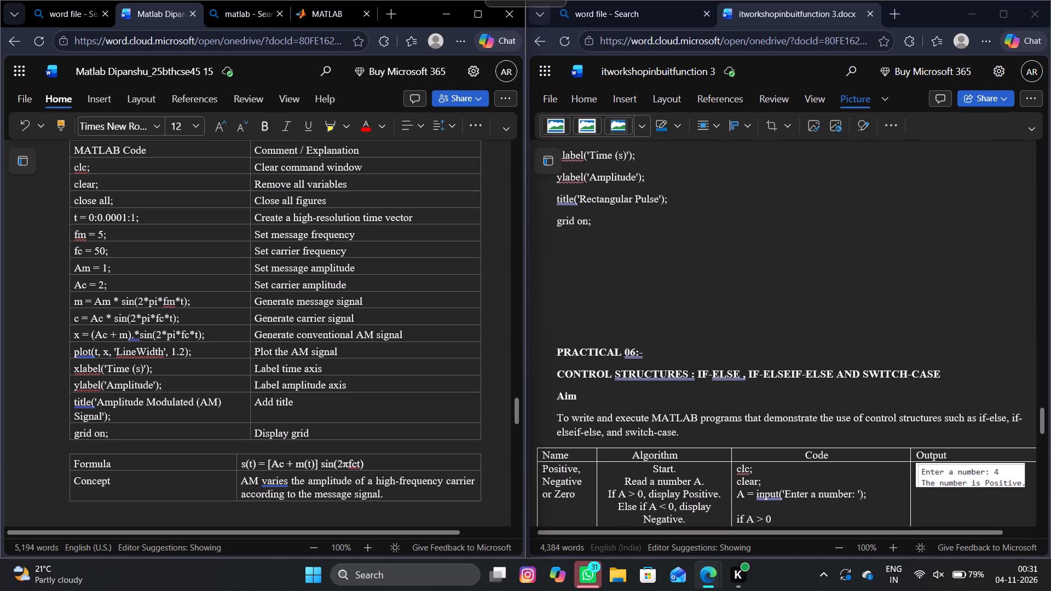
pyautogui.scroll(3, 687, 461)
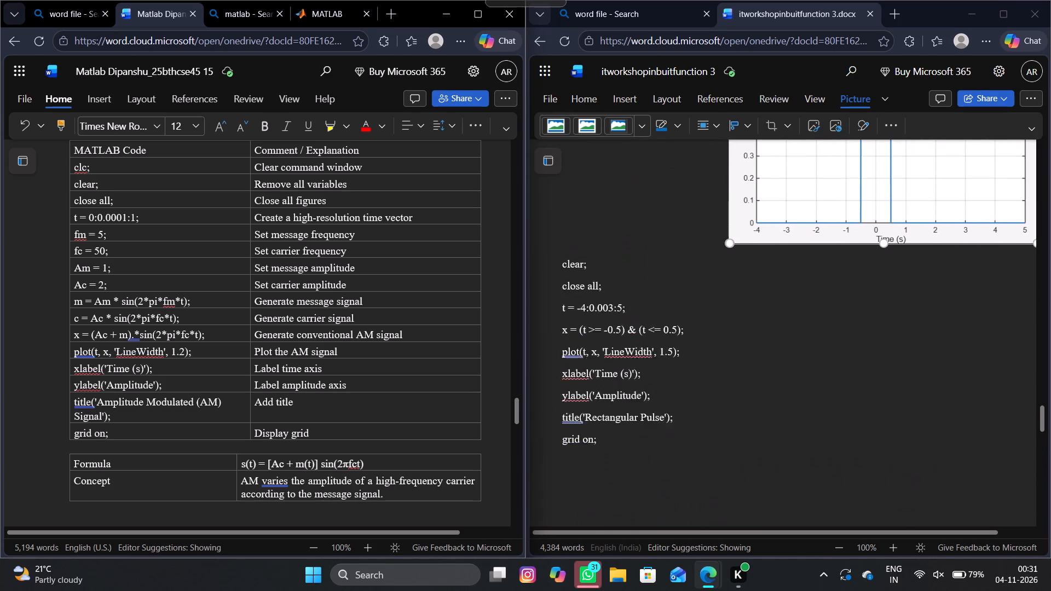
pyautogui.scroll(4, 687, 461)
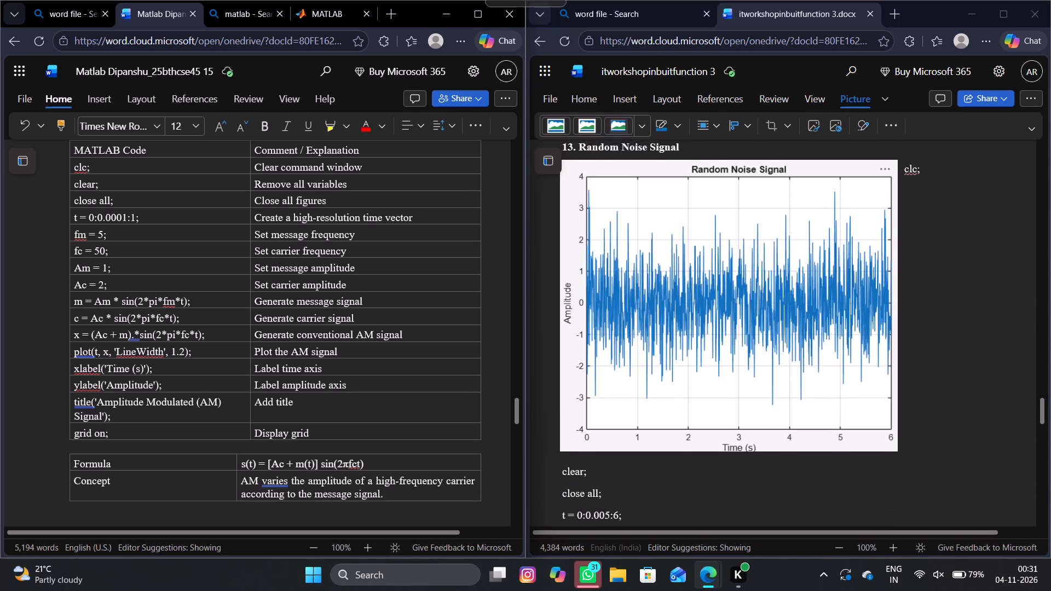
pyautogui.scroll(-7, 687, 461)
pyautogui.scroll(1, 687, 461)
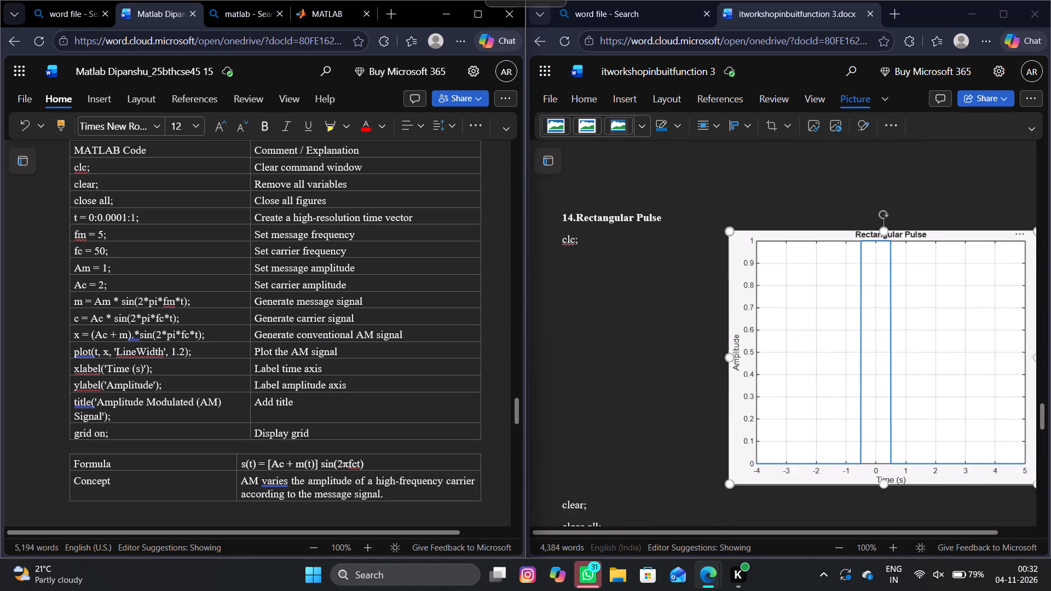
pyautogui.scroll(4, 687, 461)
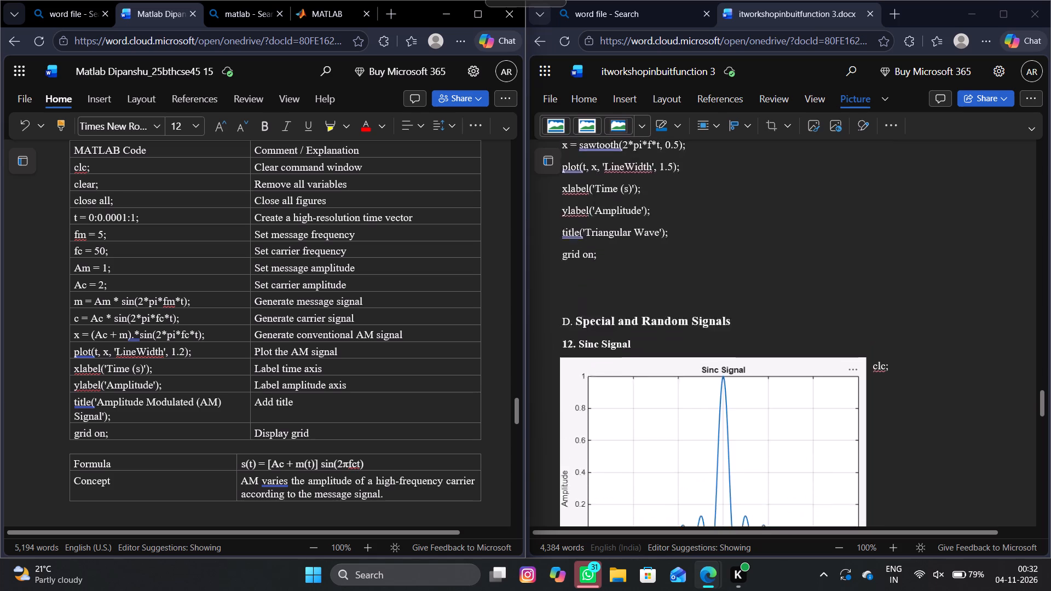
pyautogui.scroll(5, 687, 461)
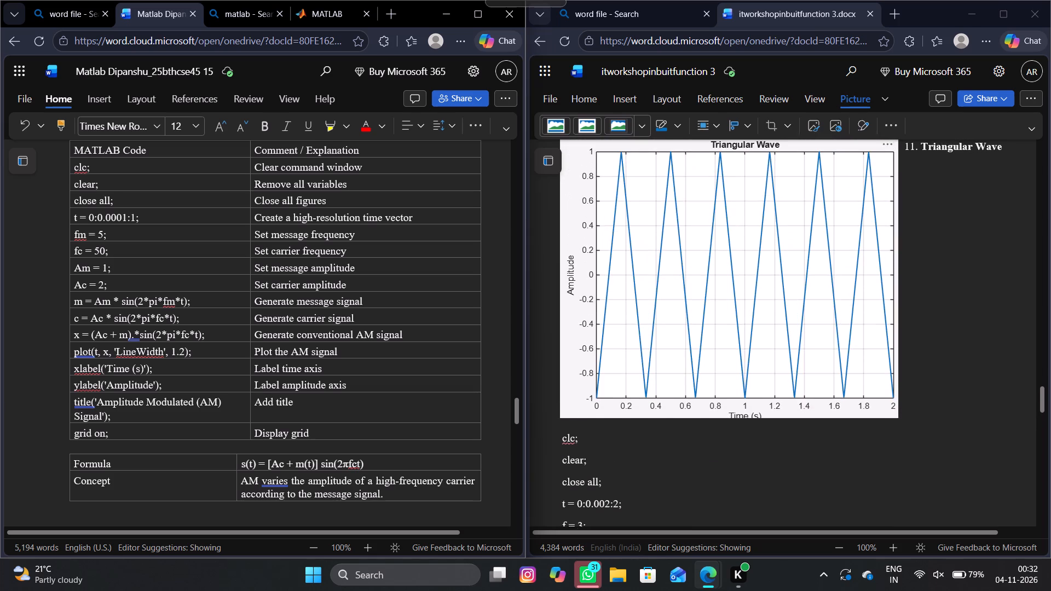
pyautogui.scroll(1, 687, 461)
pyautogui.scroll(2, 463, 383)
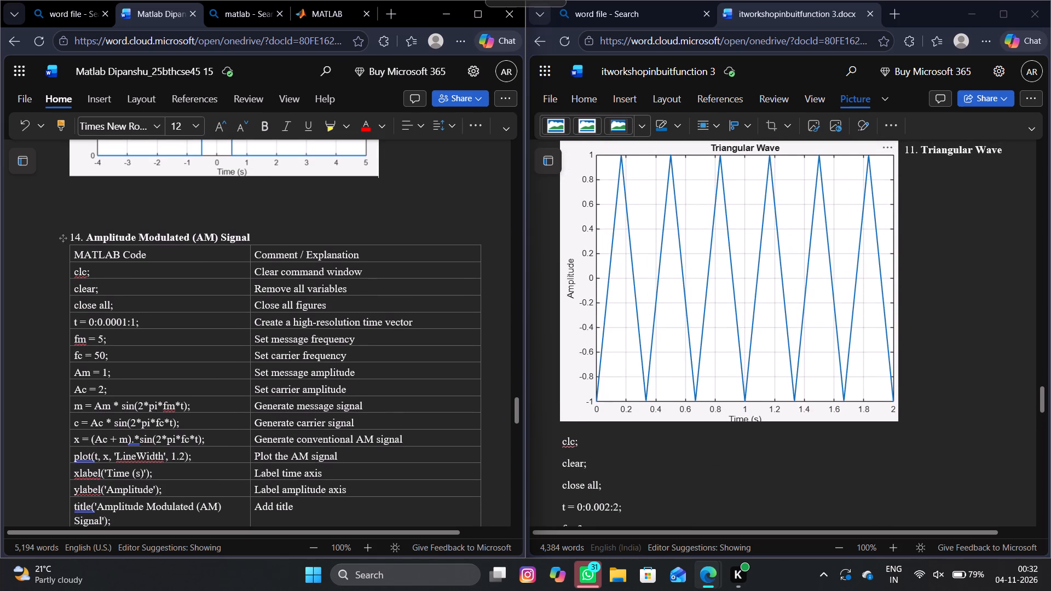
pyautogui.scroll(4, 657, 331)
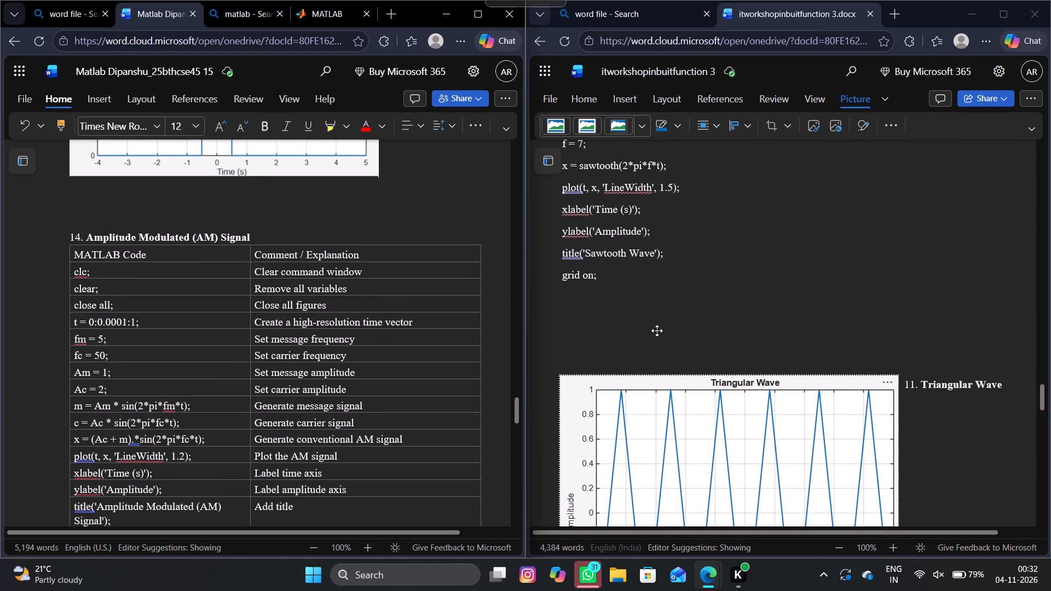
pyautogui.scroll(5, 657, 331)
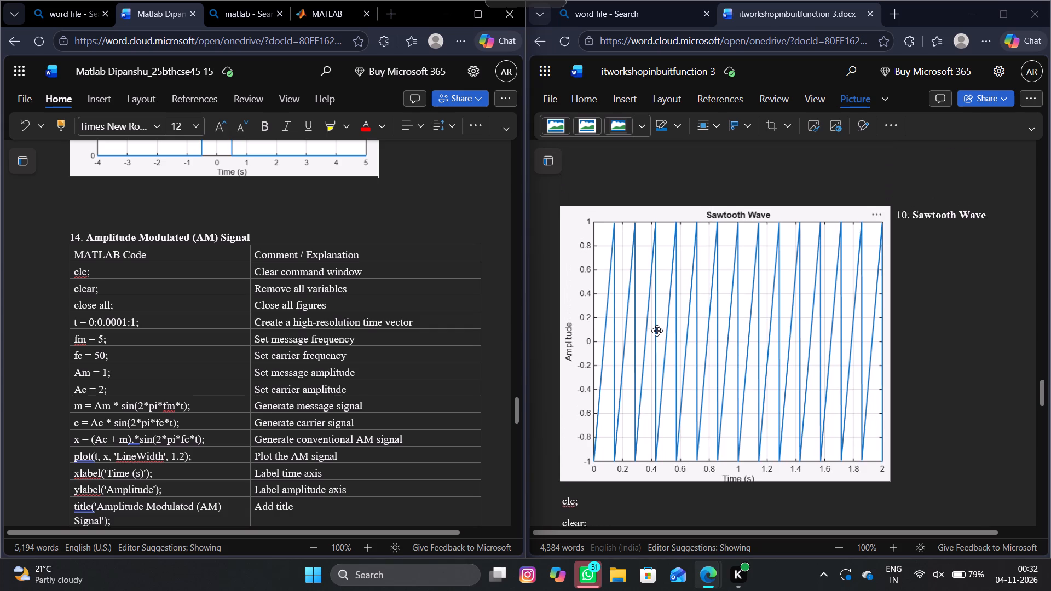
pyautogui.scroll(4, 657, 331)
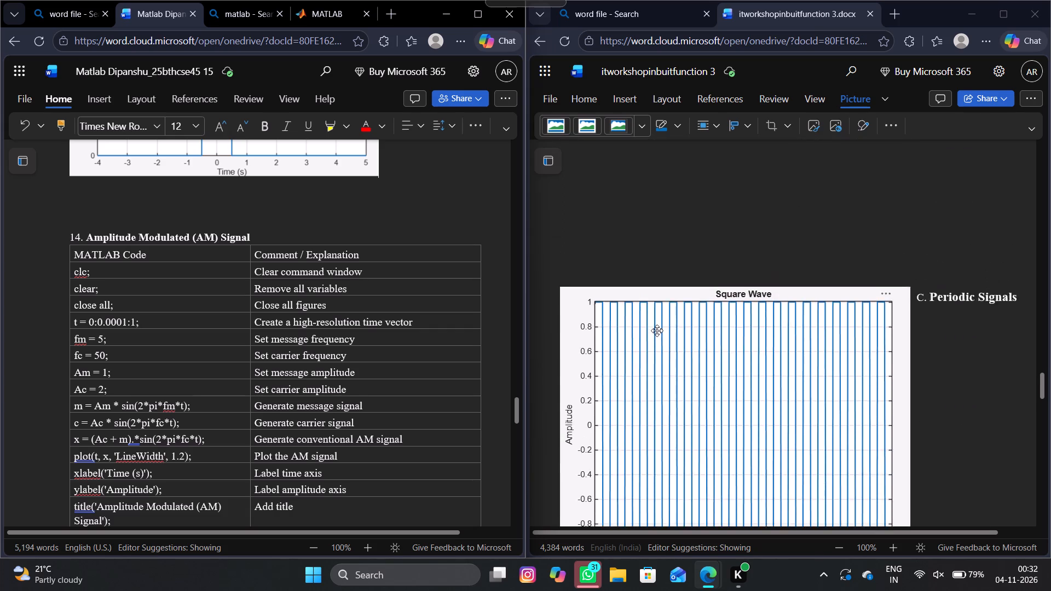
pyautogui.scroll(3, 657, 331)
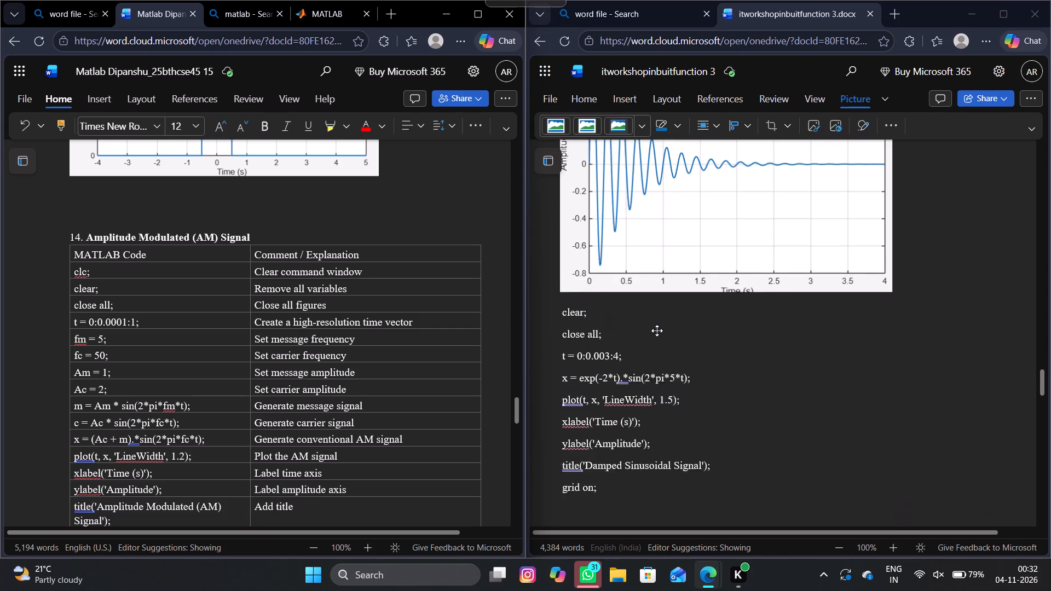
pyautogui.scroll(4, 657, 331)
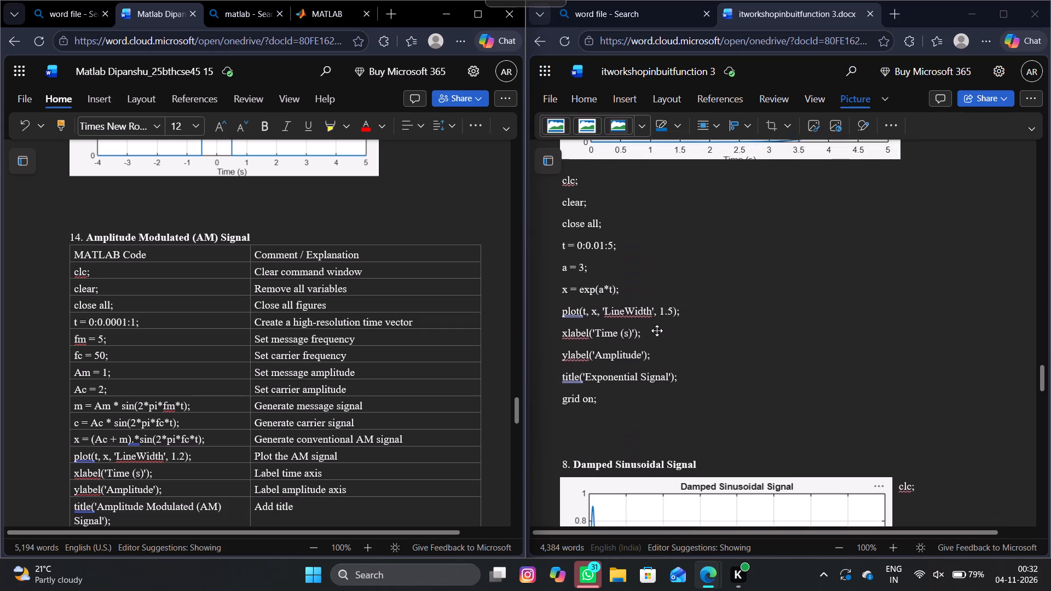
pyautogui.scroll(4, 657, 331)
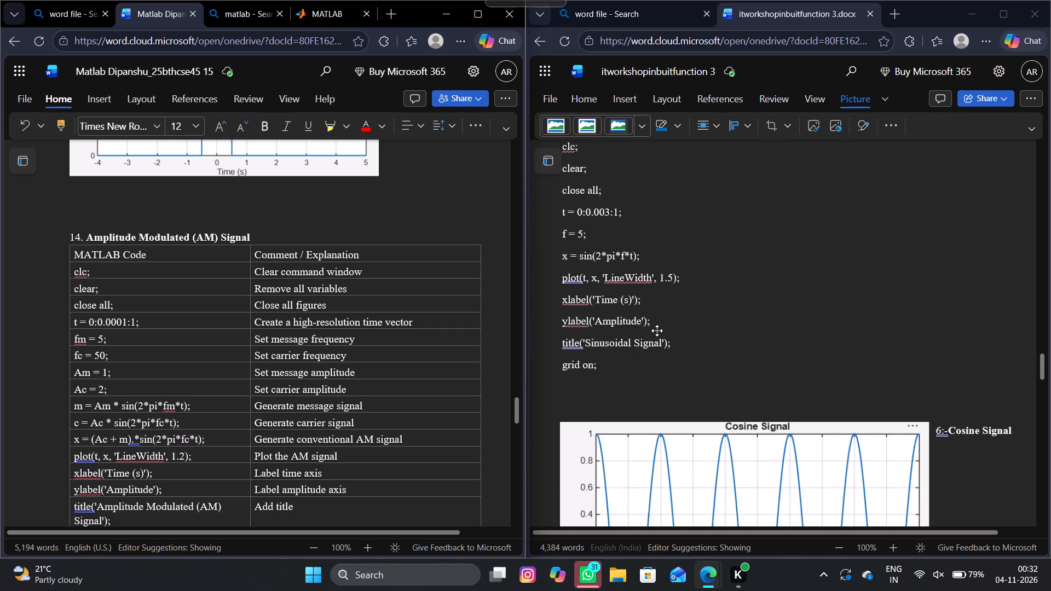
pyautogui.scroll(1, 657, 331)
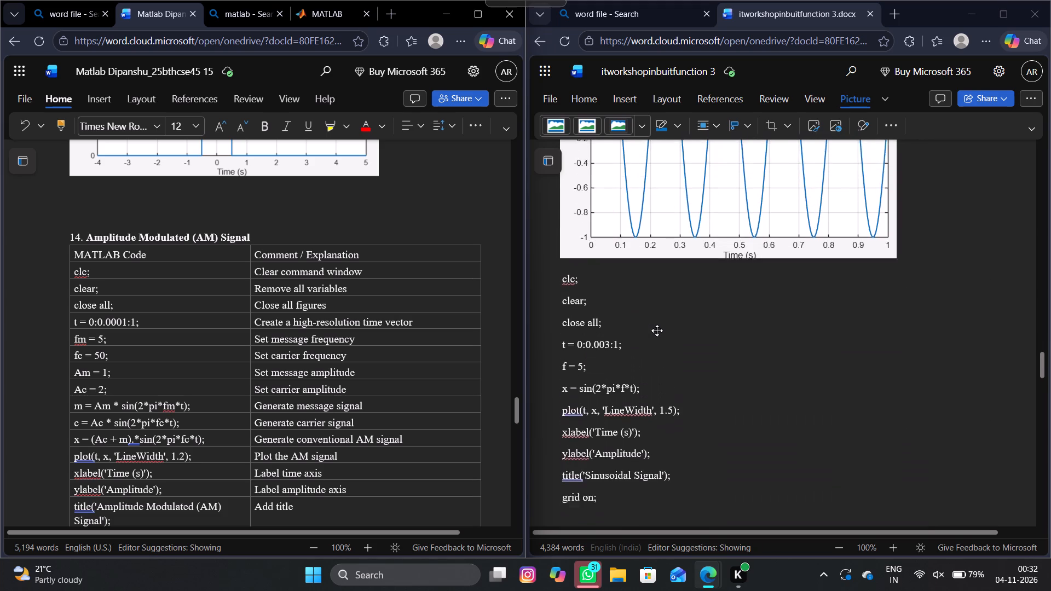
pyautogui.scroll(3, 657, 331)
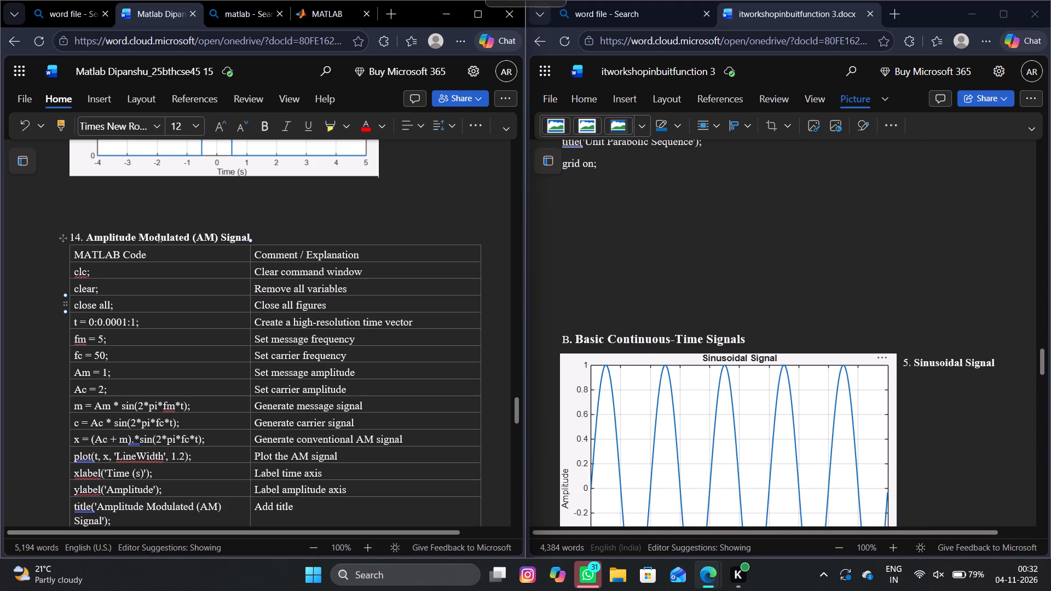
# Move the MATLAB tab into the browser window that holds itworkshopinbuitfunction 3.
pyautogui.click(315, 11)
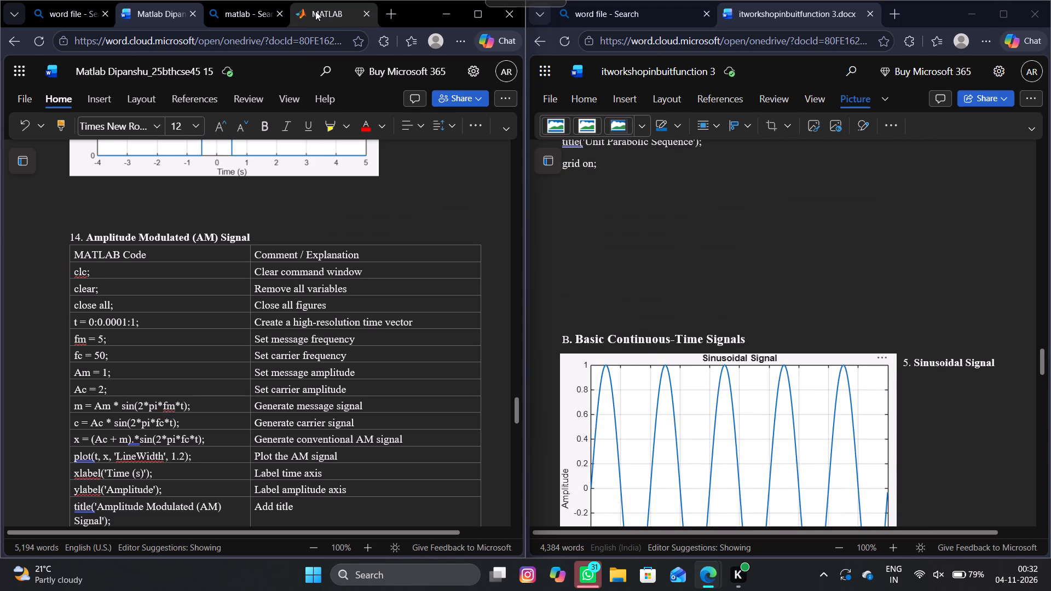
pyautogui.moveTo(315, 11); pyautogui.dragTo(672, 21)
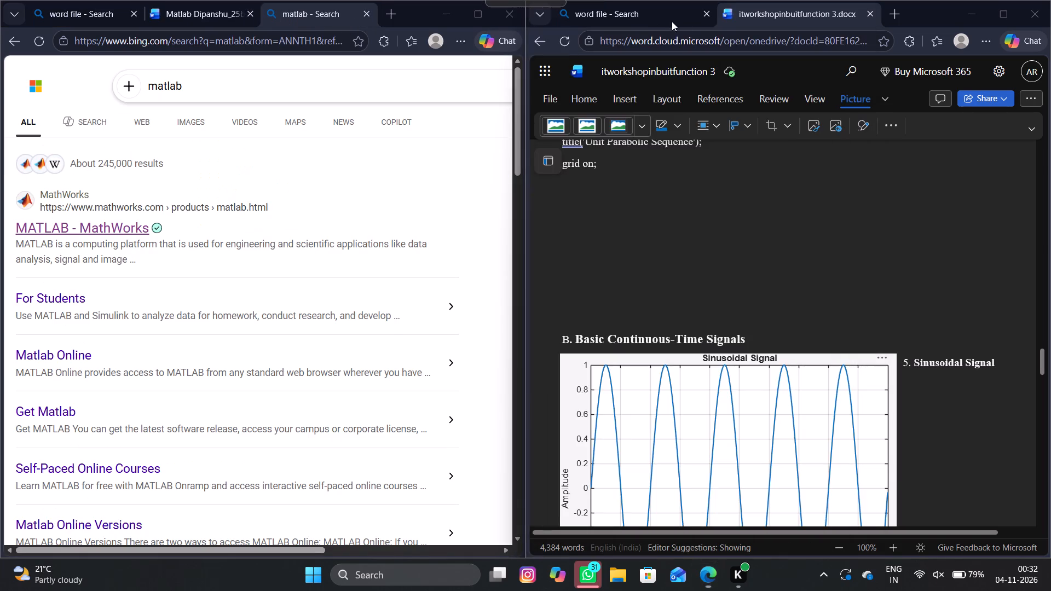
# Create a new blank script in the MATLAB editor beside Rectangular.m.
pyautogui.moveTo(672, 21); pyautogui.dragTo(706, 22)
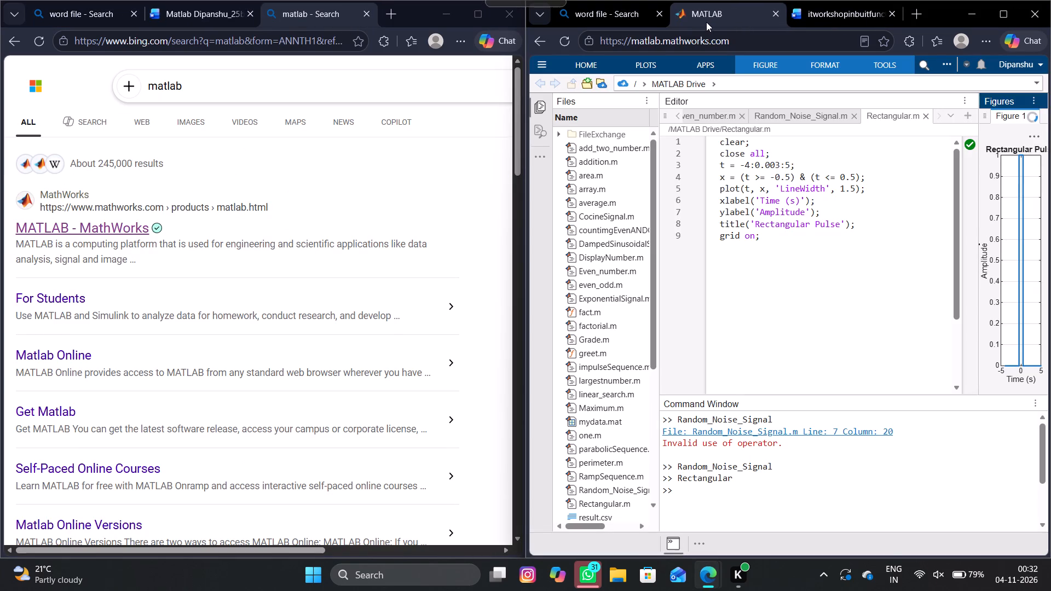
pyautogui.click(965, 112)
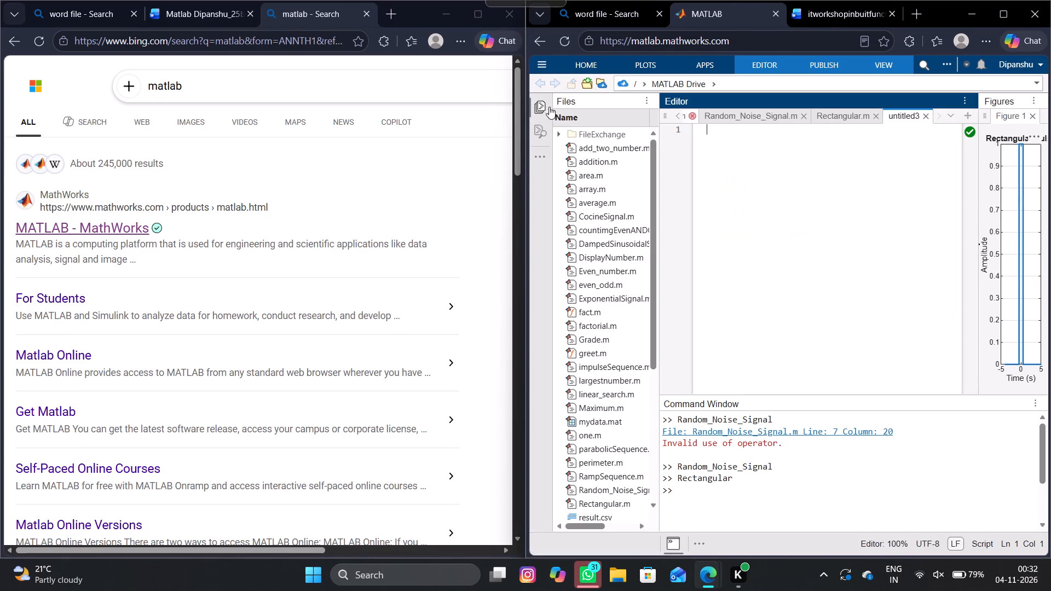
# Copy the clc; line from the Matlab report's Amplitude Modulated (AM) Signal table into line 1 of the blank MATLAB script.
pyautogui.click(161, 21)
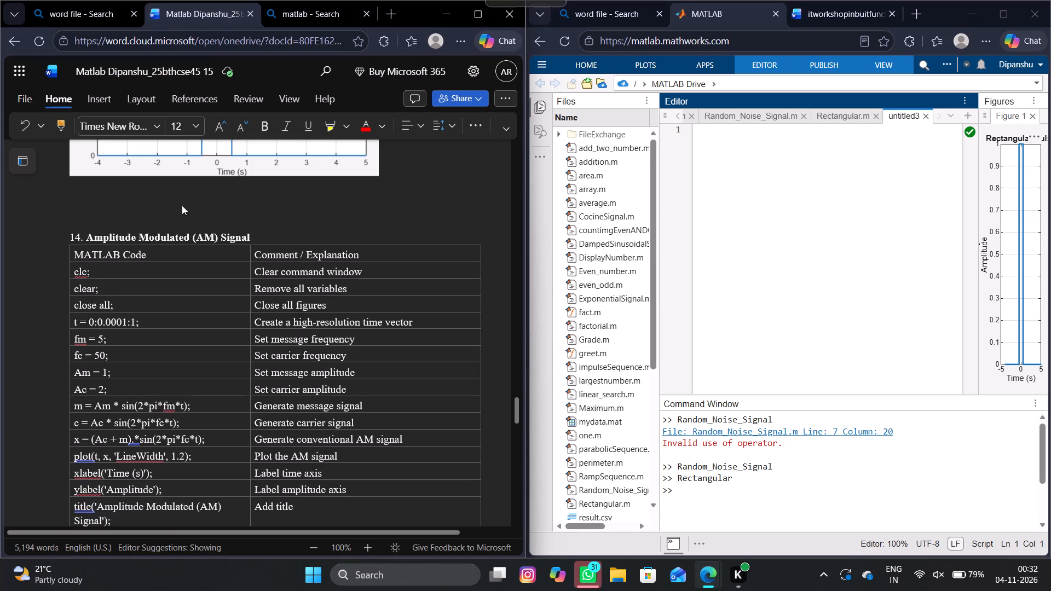
pyautogui.click(770, 184)
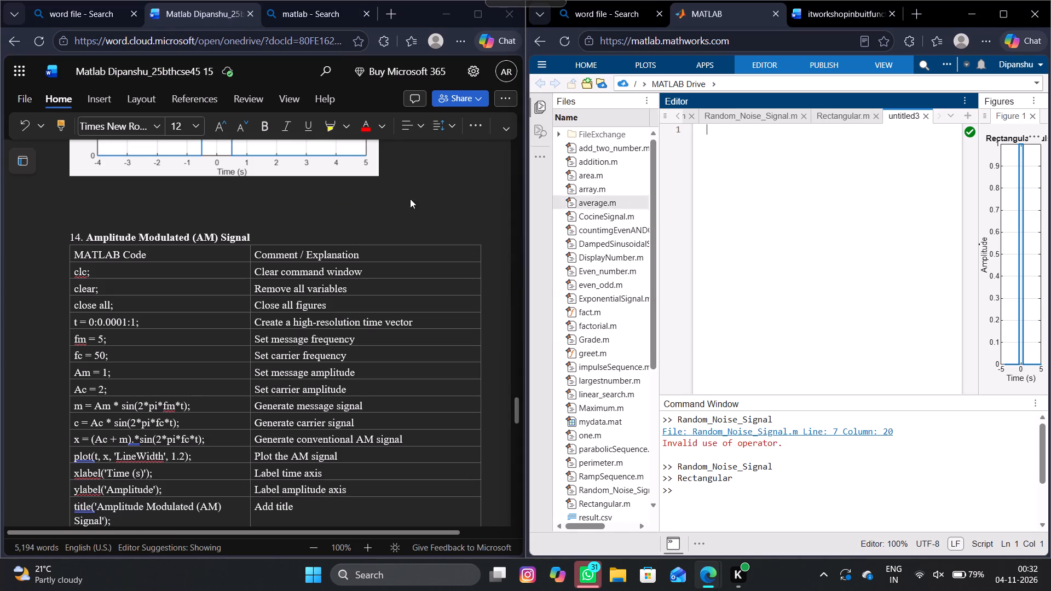
pyautogui.click(98, 271)
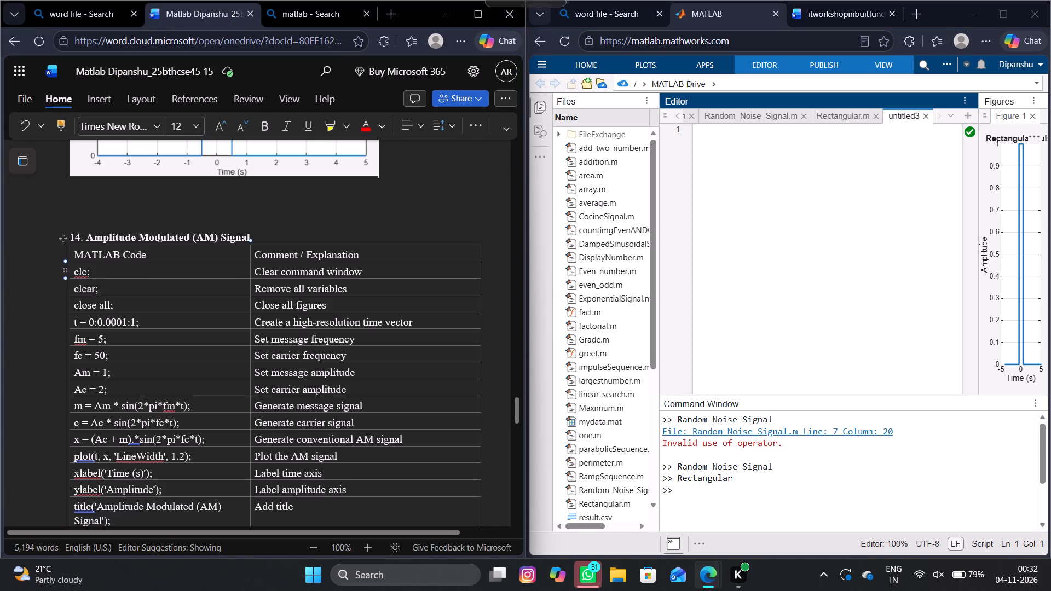
pyautogui.click(98, 271)
pyautogui.hotkey('shift', 'Left')
pyautogui.hotkey('shift', 'Left')
pyautogui.hotkey('shift', 'Left')
pyautogui.hotkey('shift', 'Left')
pyautogui.hotkey('shift', 'Left')
pyautogui.hotkey('shift', 'Left')
pyautogui.hotkey('shift', 'Left')
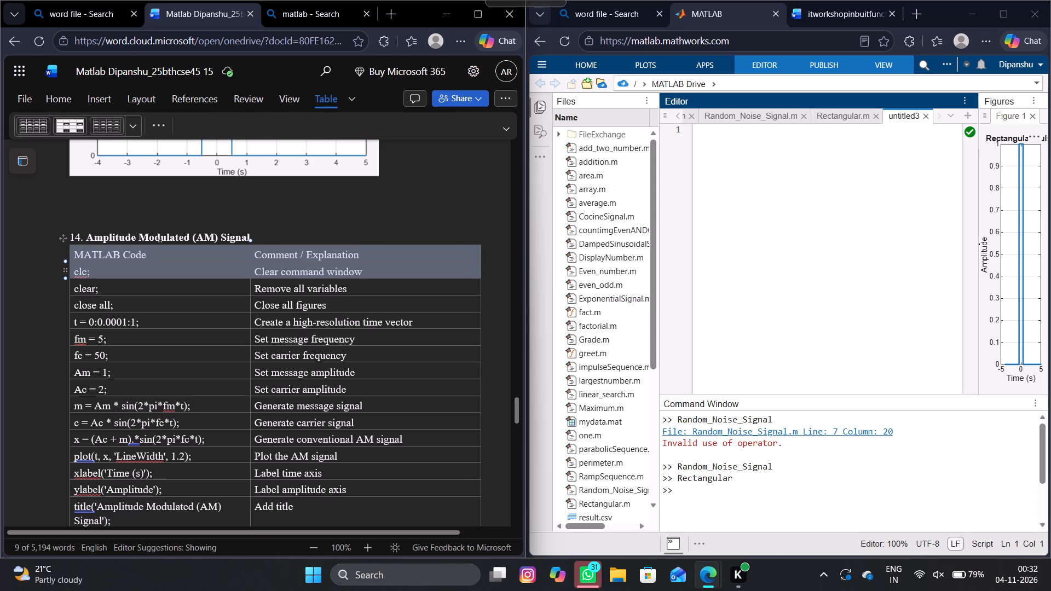
pyautogui.hotkey('shift', 'Down')
pyautogui.hotkey('shift', 'Down')
pyautogui.hotkey('shift', 'Up')
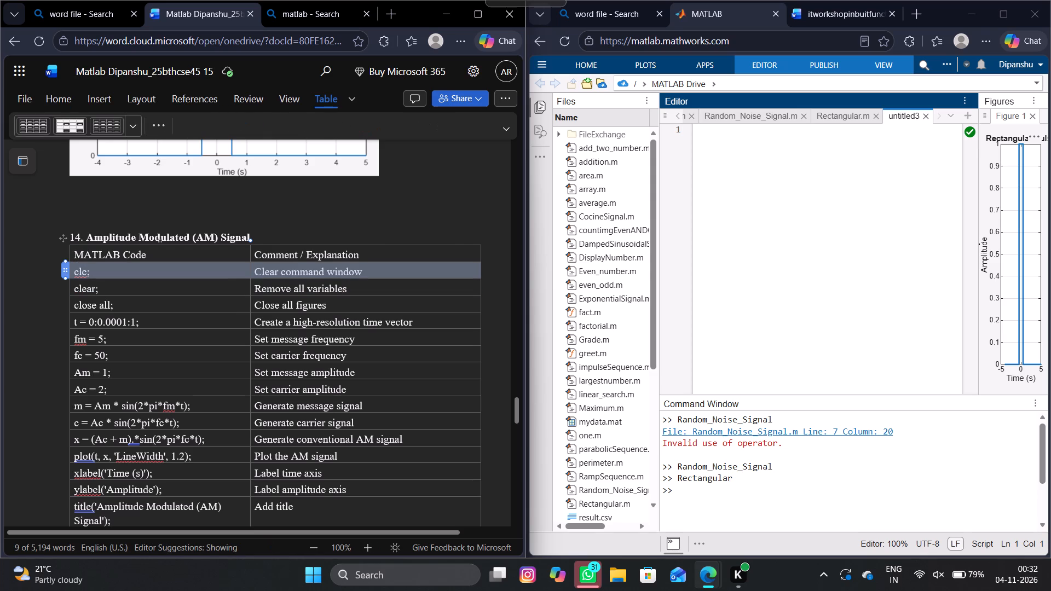
pyautogui.hotkey('shift', 'Left')
pyautogui.hotkey('shift', 'Left')
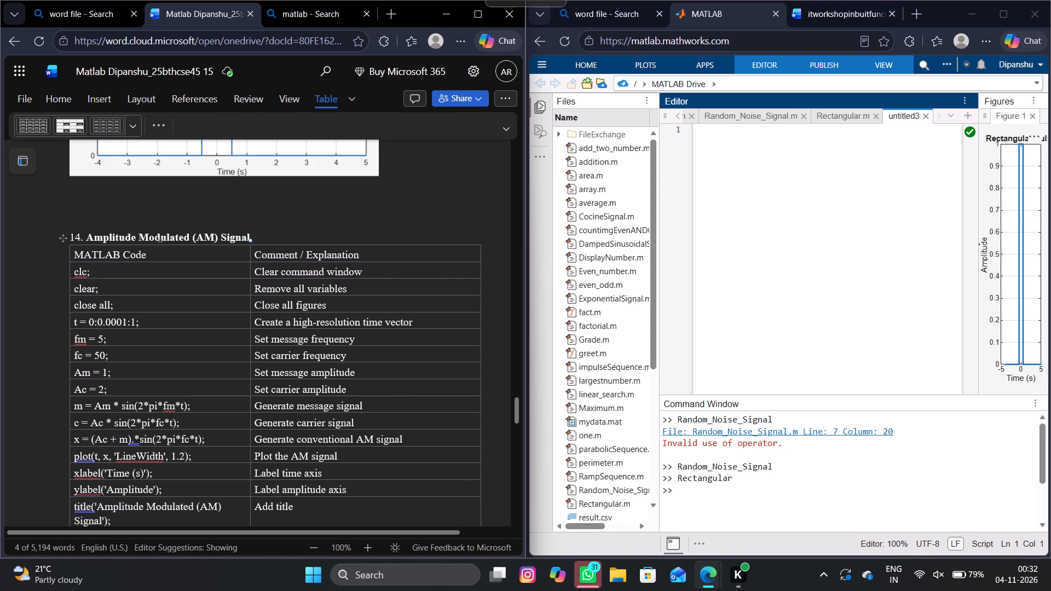
pyautogui.hotkey('shift', 'Left')
pyautogui.hotkey('shift', 'Left')
pyautogui.hotkey('shift', 'Left')
pyautogui.hotkey('shift', 'Left')
pyautogui.hotkey('shift', 'Left')
pyautogui.hotkey('shift', 'Left')
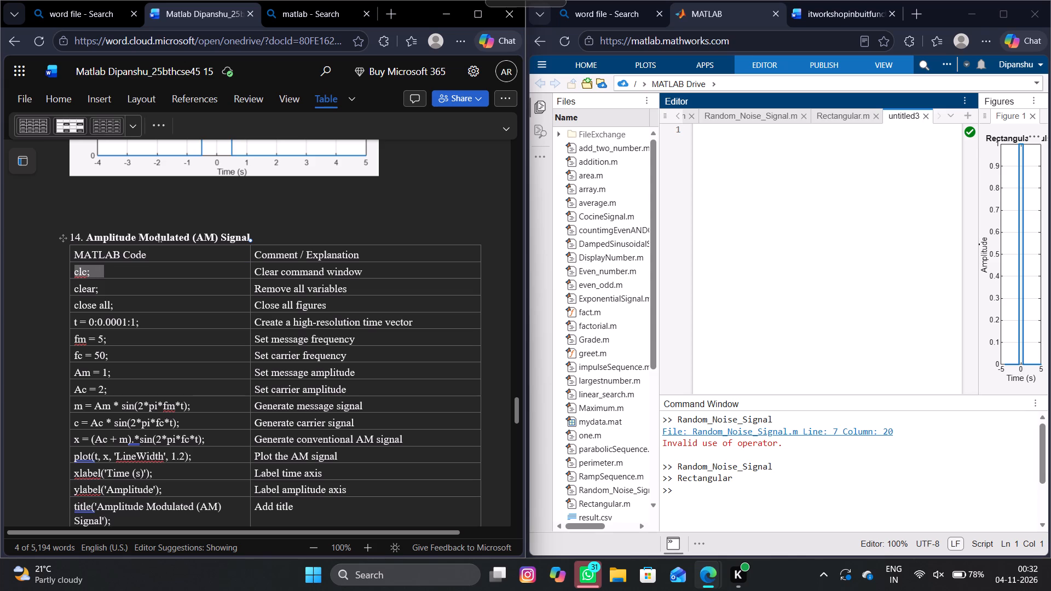
pyautogui.hotkey('ctrl', 'c')
pyautogui.click(765, 150)
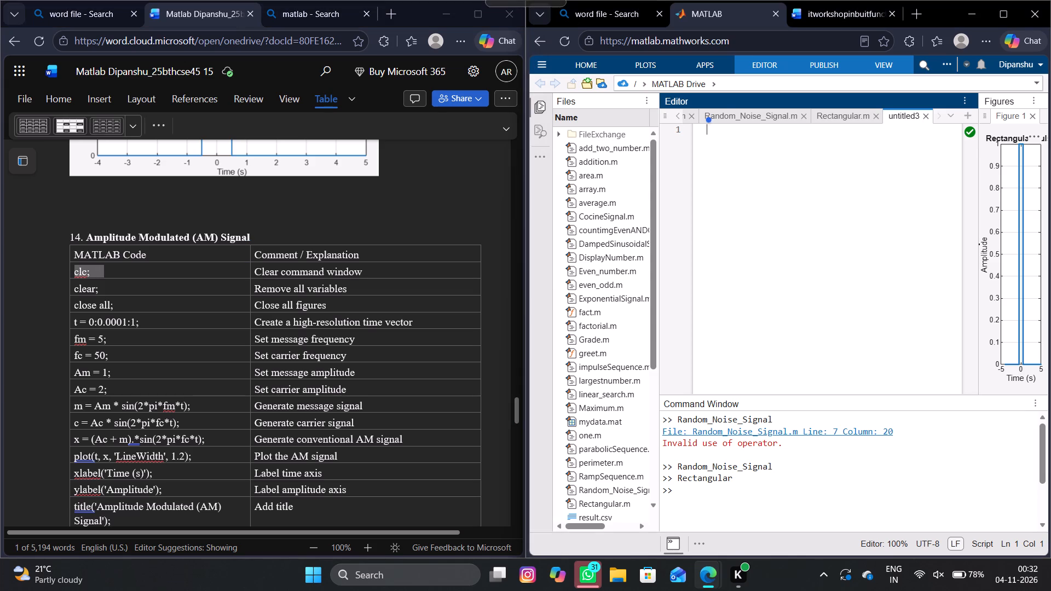
pyautogui.hotkey('ctrl', 'v')
pyautogui.press('Return')
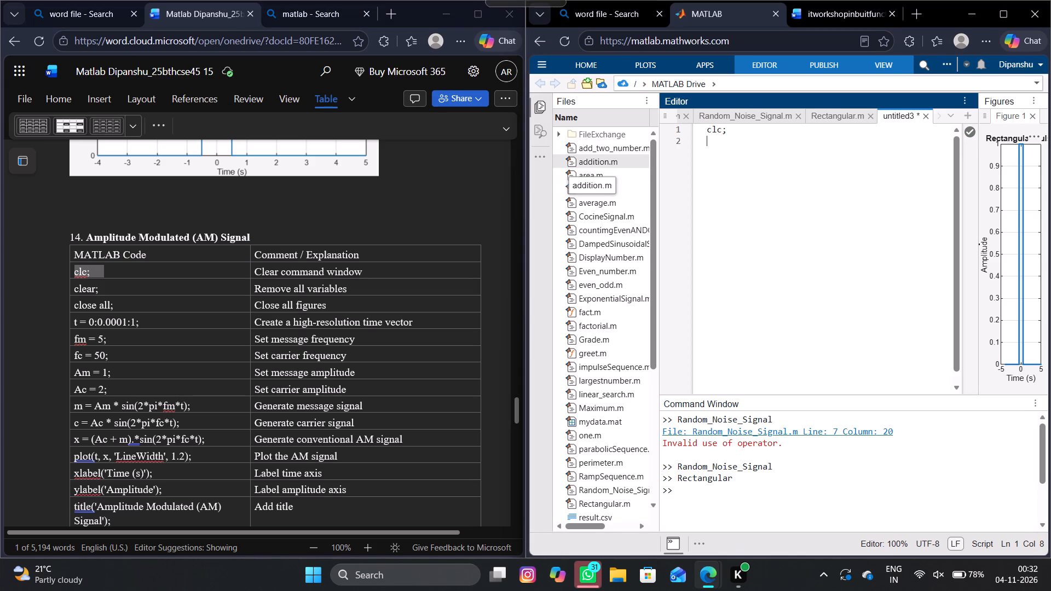
# Copy the clear; line from the report's AM Signal table into line 2 of the untitled script.
pyautogui.click(104, 292)
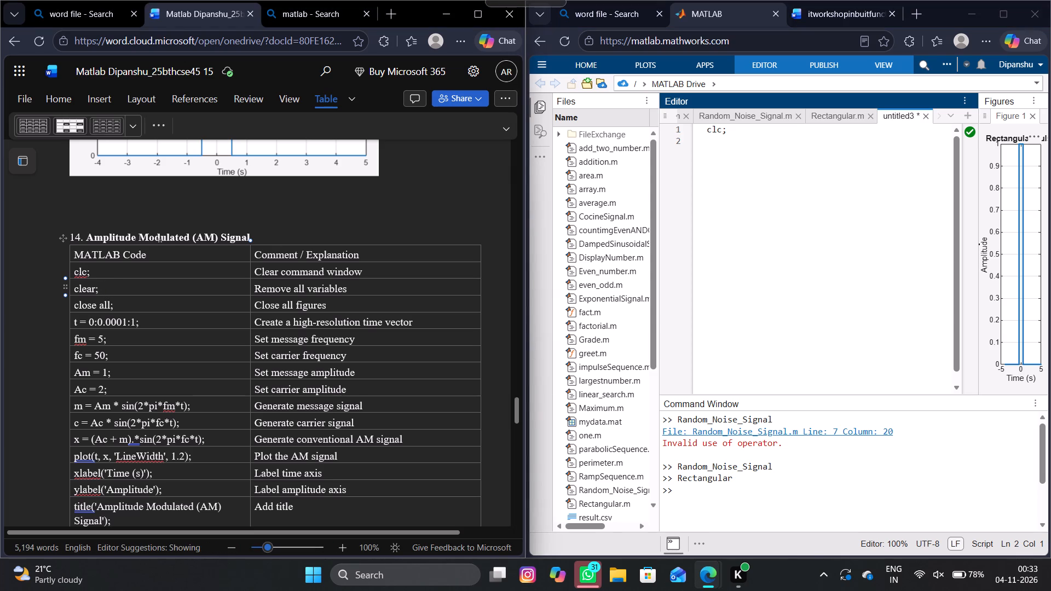
pyautogui.hotkey('shift', 'Left')
pyautogui.hotkey('shift', 'Left')
pyautogui.hotkey('shift', 'Left')
pyautogui.hotkey('shift', 'Left')
pyautogui.hotkey('shift', 'Left')
pyautogui.hotkey('shift', 'Left')
pyautogui.hotkey('shift', 'Left')
pyautogui.hotkey('shift', 'Left')
pyautogui.hotkey('ctrl', 'c')
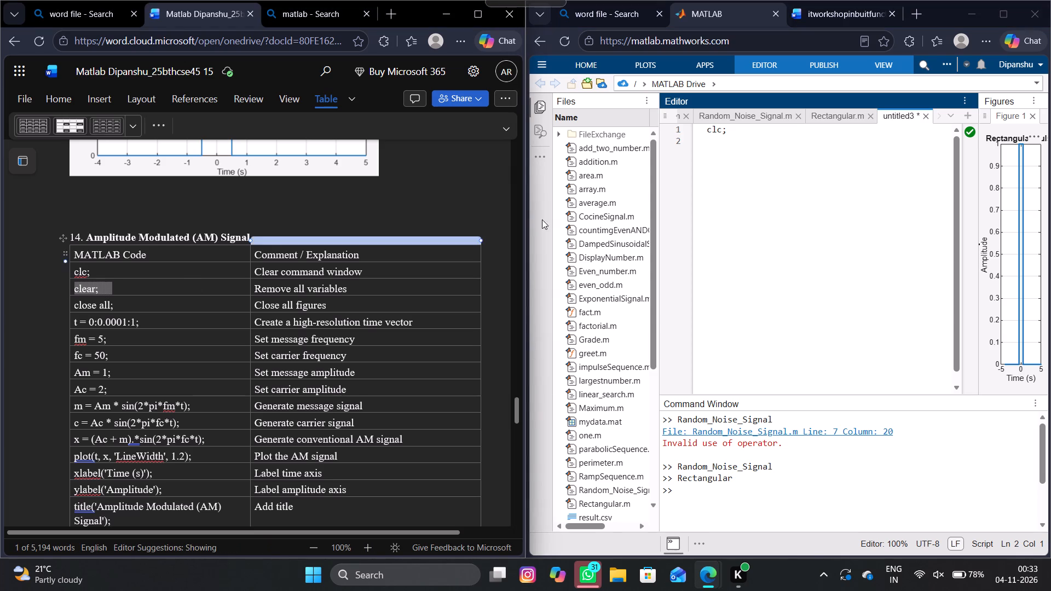
pyautogui.click(720, 155)
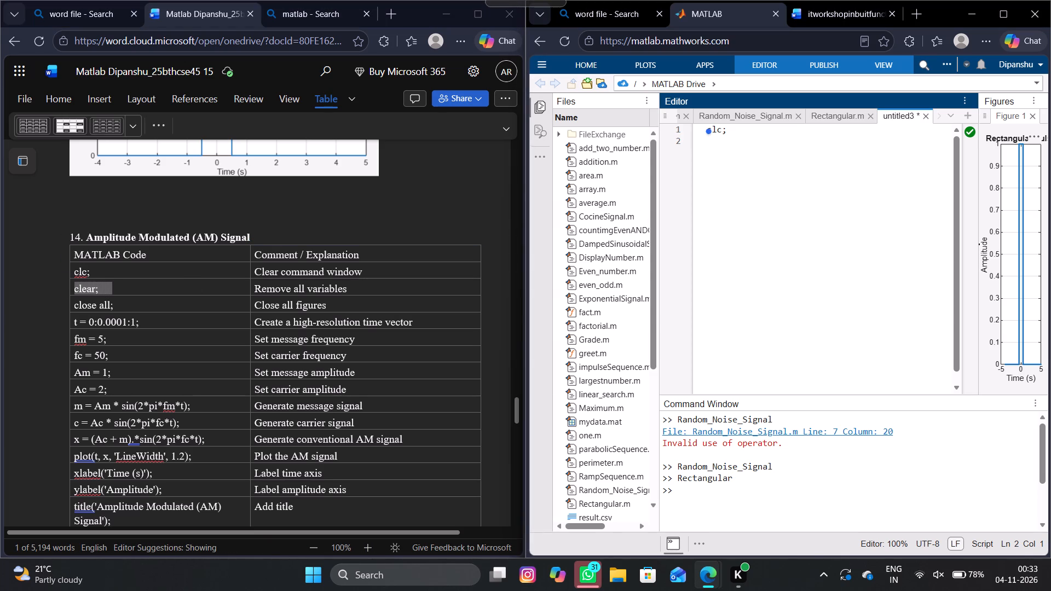
pyautogui.hotkey('ctrl', 'v')
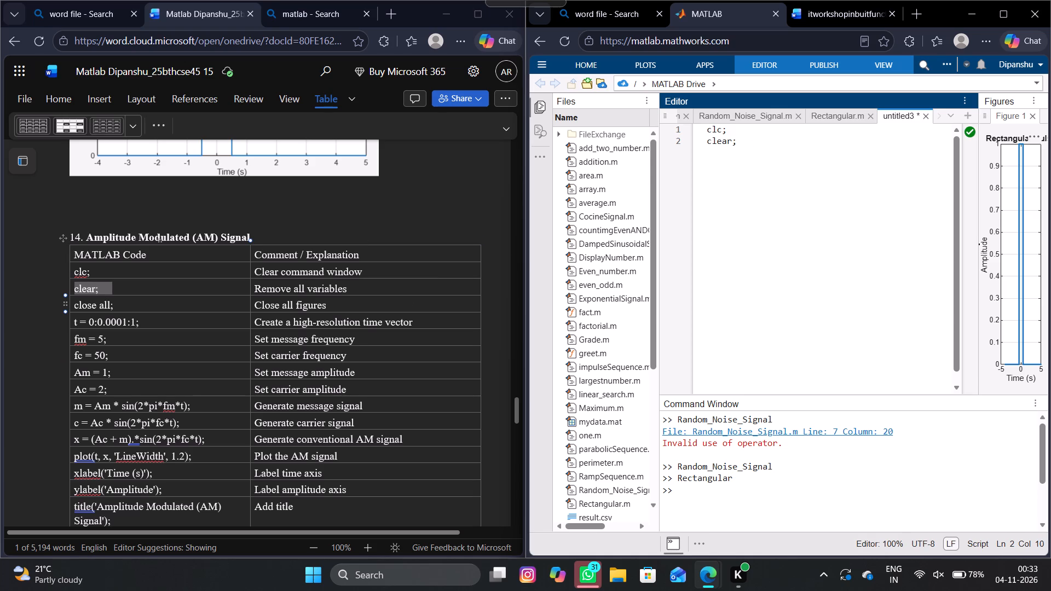
# Copy the close all; line from the report's AM Signal table into line 3 of the untitled script.
pyautogui.click(115, 305)
pyautogui.hotkey('shift', 'Left')
pyautogui.hotkey('shift', 'Left')
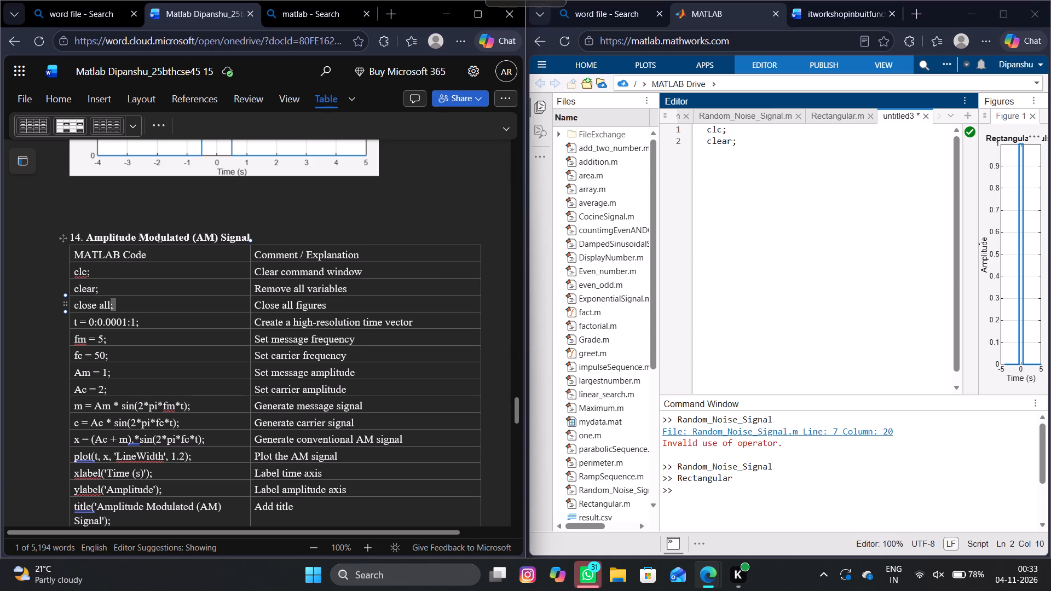
pyautogui.hotkey('shift', 'Left')
pyautogui.hotkey('shift', 'Left')
pyautogui.hotkey('shift', 'Left')
pyautogui.hotkey('shift', 'Left')
pyautogui.hotkey('shift', 'Left')
pyautogui.hotkey('shift', 'Left')
pyautogui.hotkey('shift', 'Left')
pyautogui.hotkey('shift', 'Left')
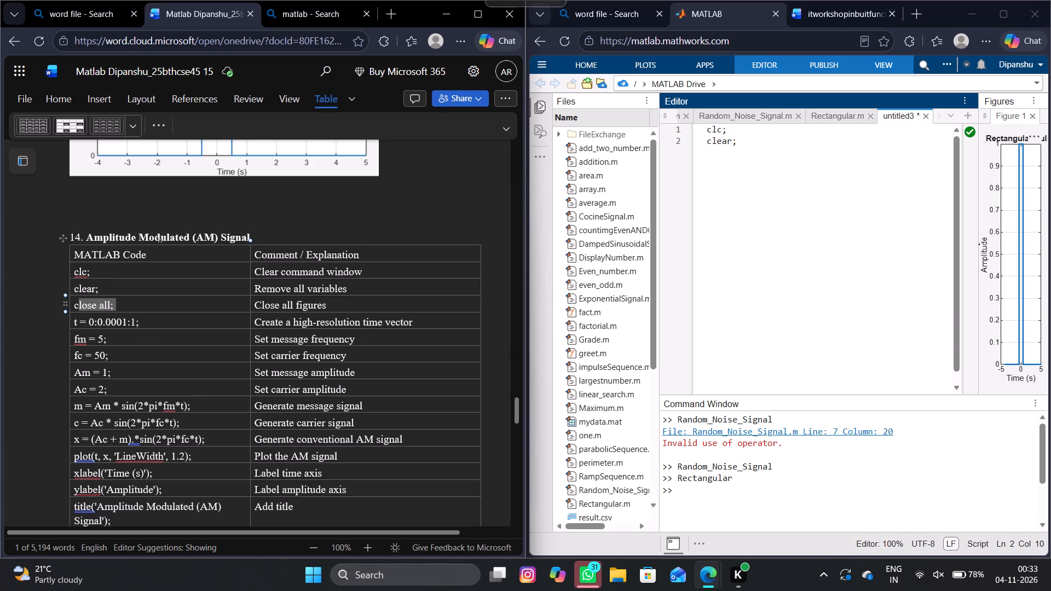
pyautogui.hotkey('shift', 'Left')
pyautogui.hotkey('ctrl', 'c')
pyautogui.click(712, 160)
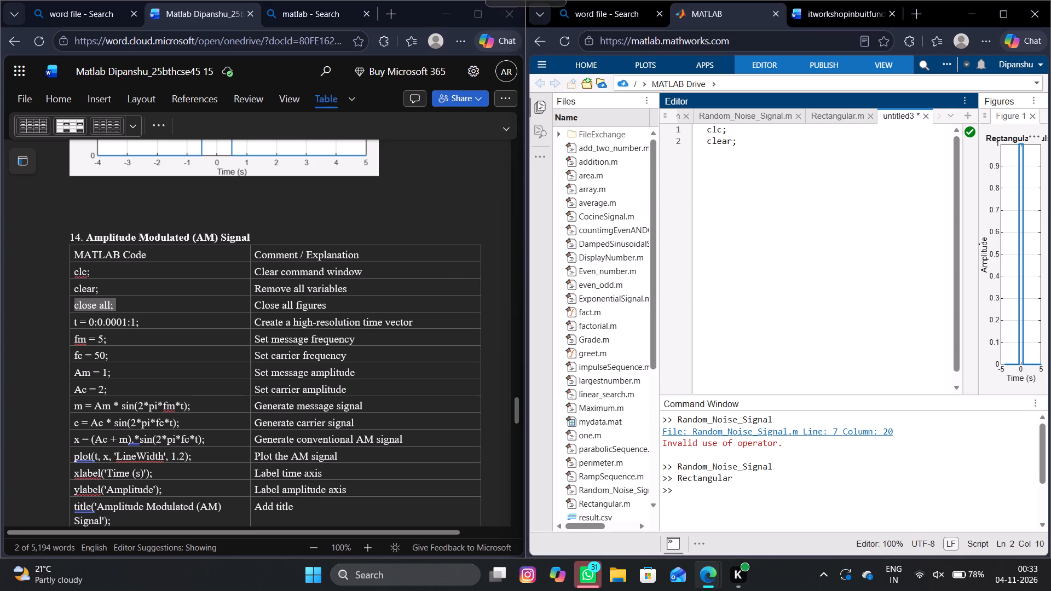
pyautogui.press('Return')
pyautogui.hotkey('ctrl', 'v')
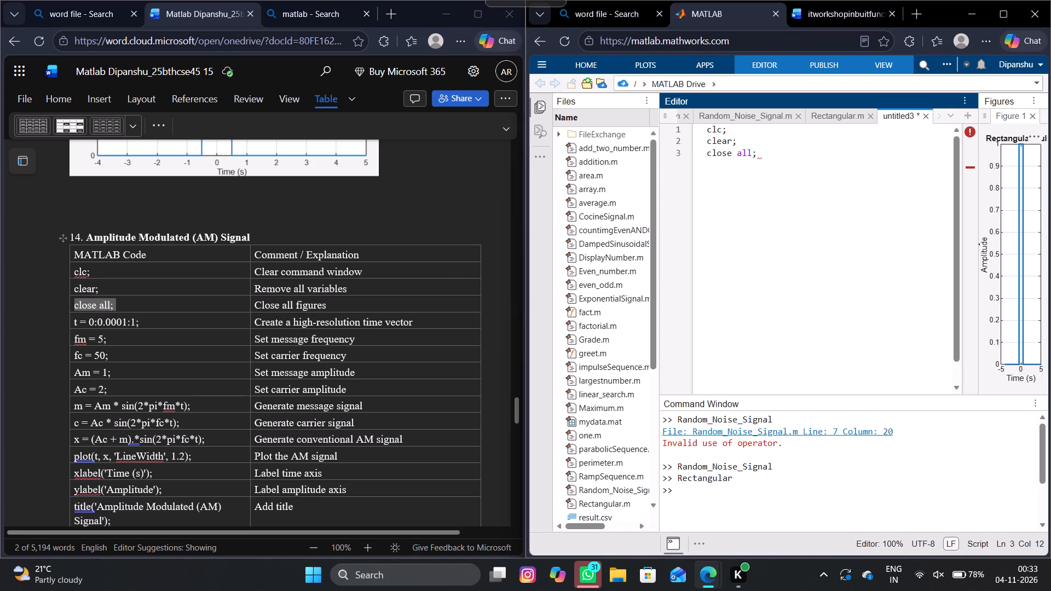
# Copy the time vector line t = 0:0.0001:1; from the AM Signal table into line 4 of the untitled script.
pyautogui.click(148, 322)
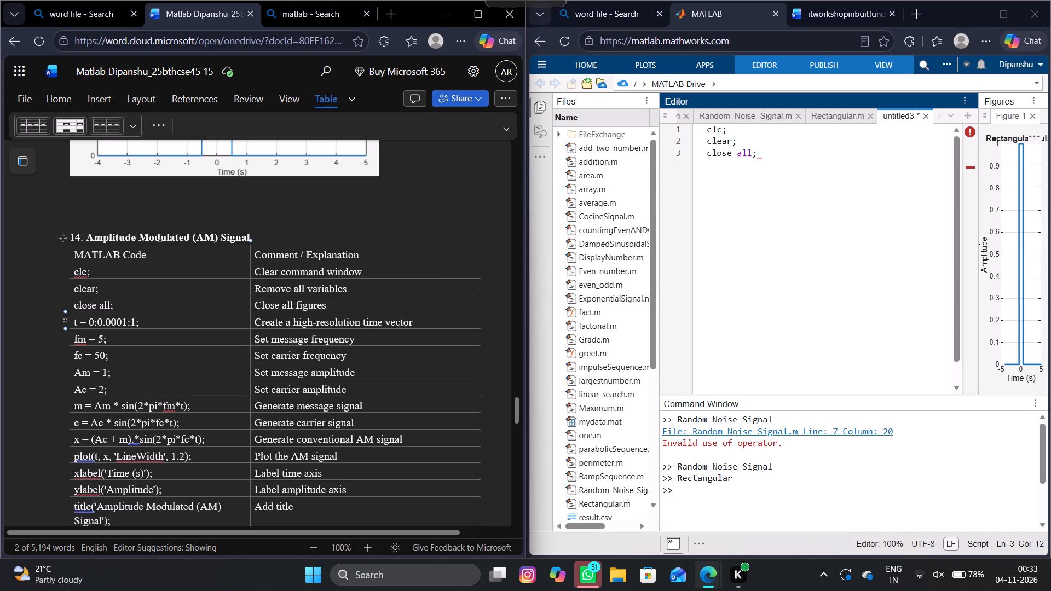
pyautogui.hotkey('shift', 'Left')
pyautogui.hotkey('shift', 'Left')
pyautogui.hotkey('shift', 'Left')
pyautogui.hotkey('shift', 'Left')
pyautogui.hotkey('shift', 'Left')
pyautogui.hotkey('shift', 'Left')
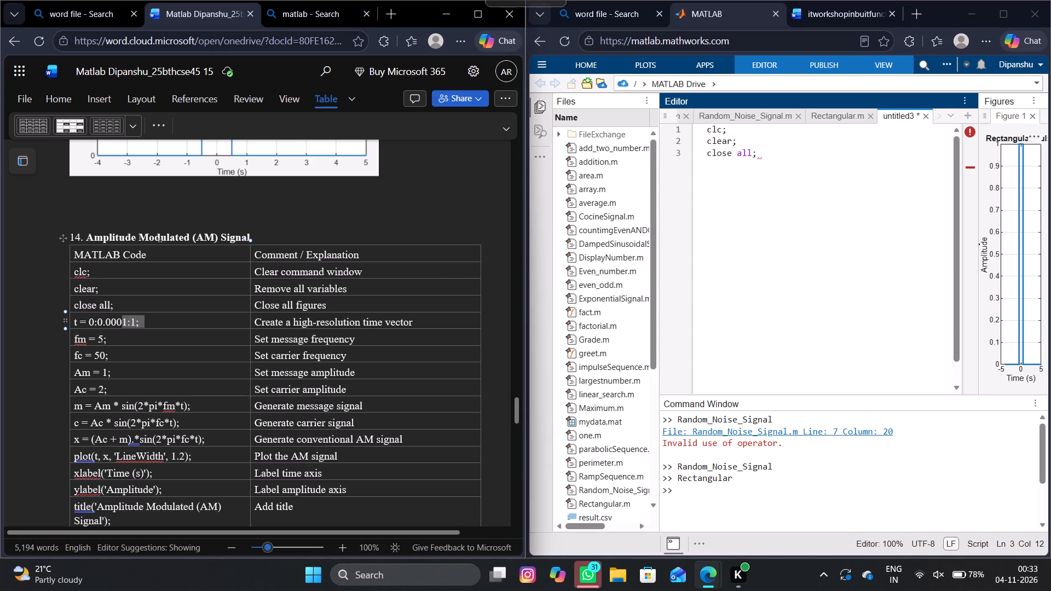
pyautogui.hotkey('shift', 'Left')
pyautogui.hotkey('shift', 'Left')
pyautogui.hotkey('shift', 'Left')
pyautogui.hotkey('shift', 'Left')
pyautogui.hotkey('shift', 'Left')
pyautogui.hotkey('shift', 'Left')
pyautogui.hotkey('shift', 'Left')
pyautogui.hotkey('shift', 'Left')
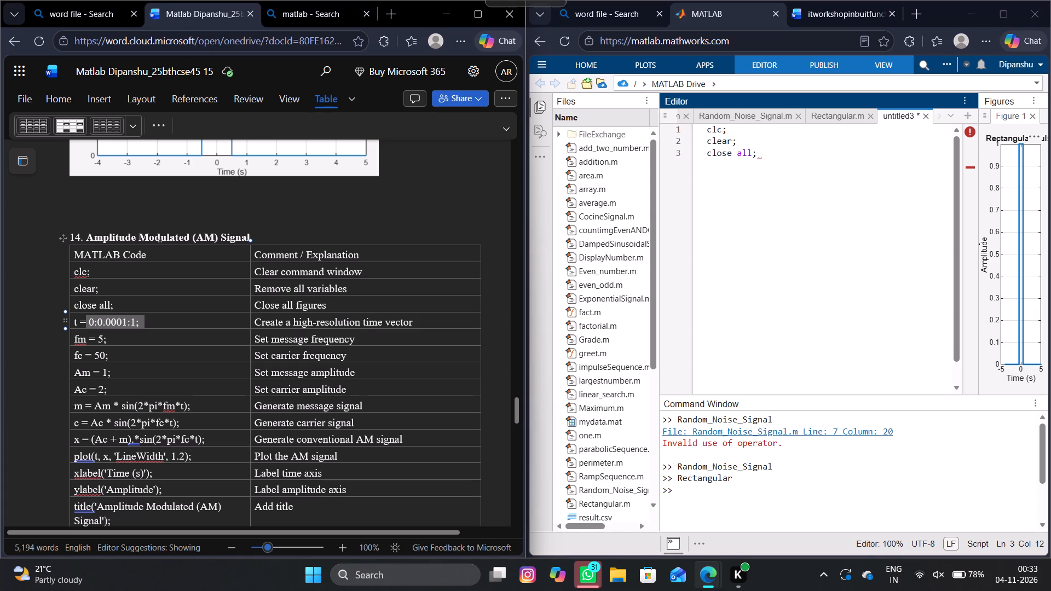
pyautogui.hotkey('shift', 'Left')
pyautogui.hotkey('shift', 'Left')
pyautogui.hotkey('shift', 'Left')
pyautogui.hotkey('ctrl', 'c')
pyautogui.click(768, 155)
pyautogui.press('Return')
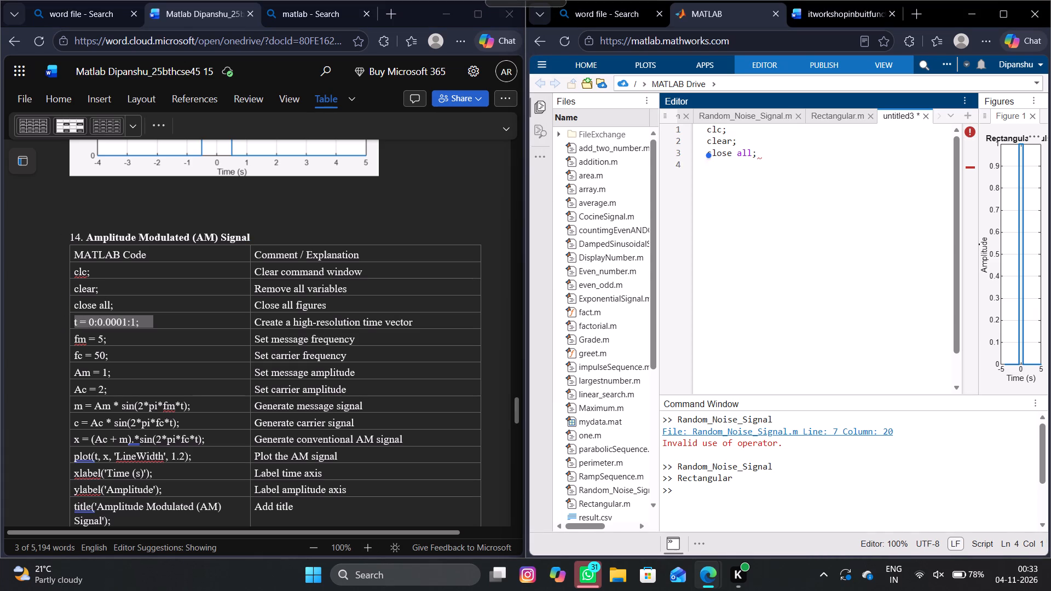
pyautogui.hotkey('ctrl', 'v')
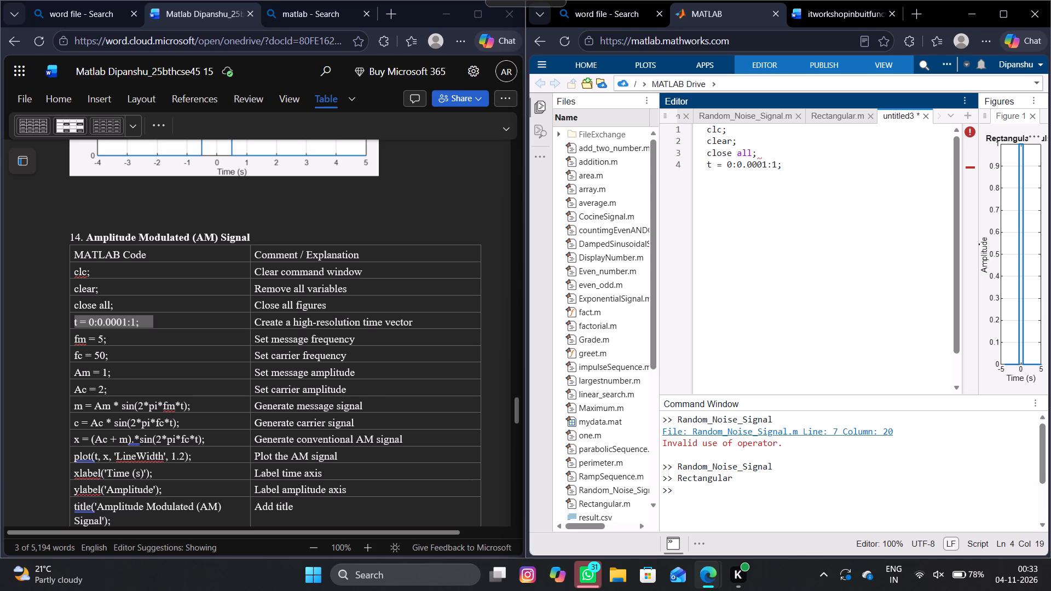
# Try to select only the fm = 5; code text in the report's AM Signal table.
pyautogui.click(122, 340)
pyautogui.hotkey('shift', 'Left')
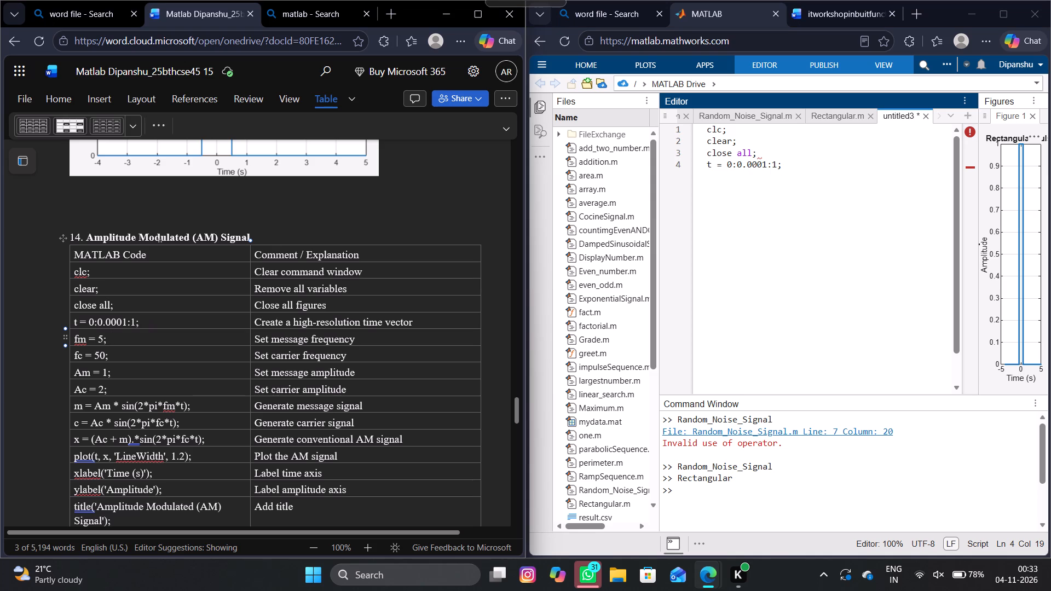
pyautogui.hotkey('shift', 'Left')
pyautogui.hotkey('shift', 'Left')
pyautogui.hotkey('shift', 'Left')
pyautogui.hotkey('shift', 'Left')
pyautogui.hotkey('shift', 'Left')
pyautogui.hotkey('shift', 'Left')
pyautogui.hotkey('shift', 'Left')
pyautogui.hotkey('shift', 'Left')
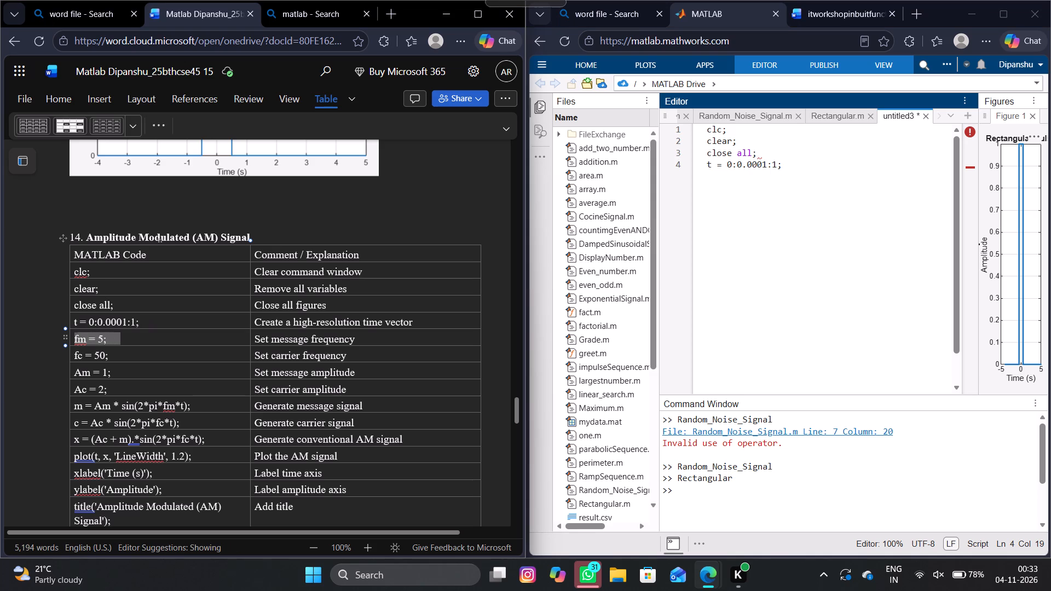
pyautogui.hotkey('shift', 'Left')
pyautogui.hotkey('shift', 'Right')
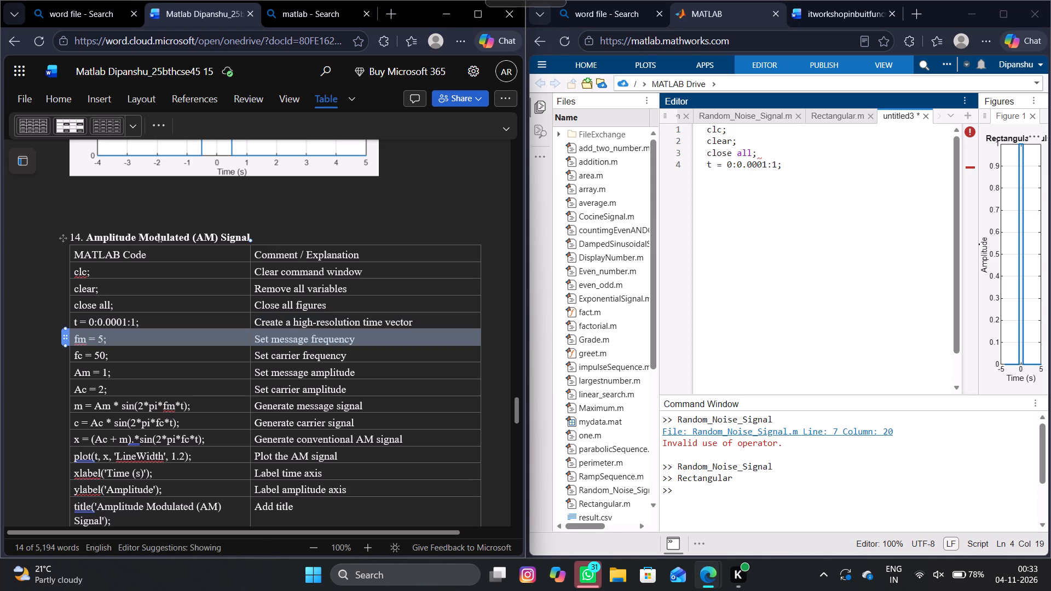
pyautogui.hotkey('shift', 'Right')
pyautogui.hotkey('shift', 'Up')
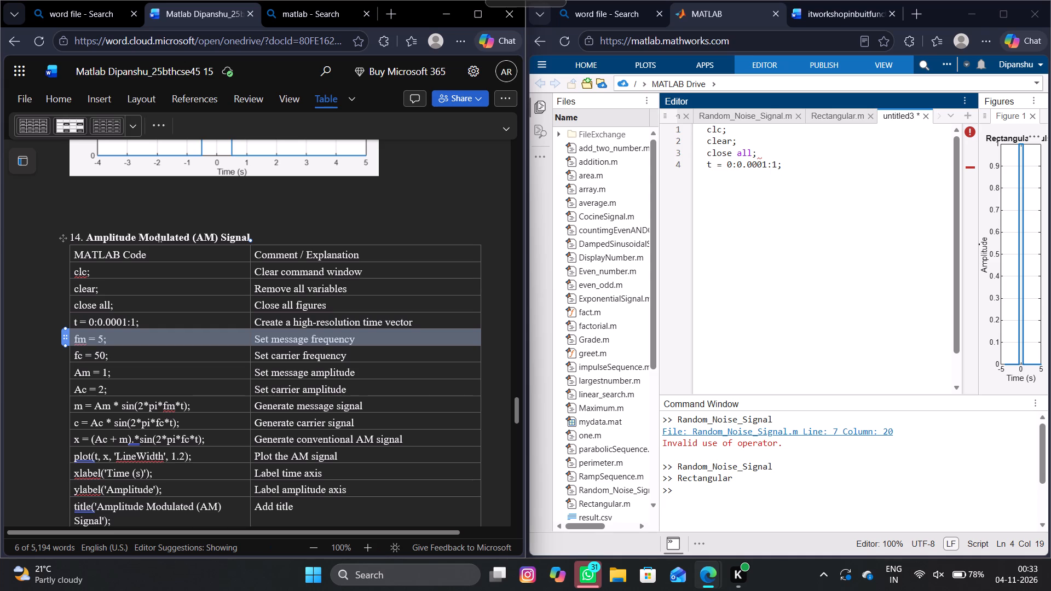
# Undo the last two edits in the Matlab report.
pyautogui.hotkey('ctrl', 'z')
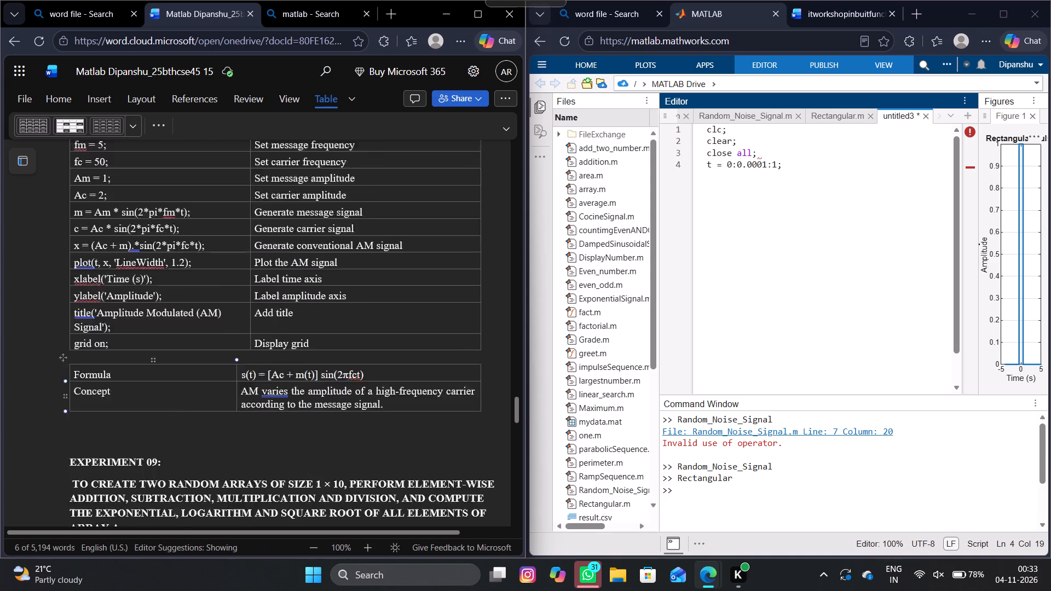
pyautogui.hotkey('ctrl', 'z')
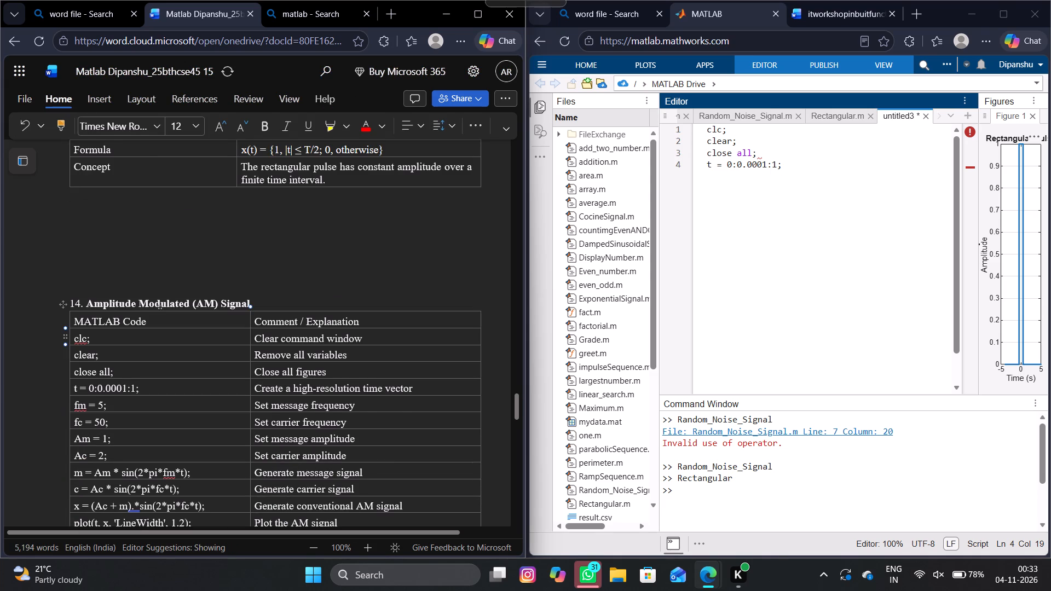
# Look through the report's Random Noise, Rectangular Pulse and AM Signal sections, checking each for its code snip and plot.
pyautogui.scroll(7, 122, 340)
pyautogui.scroll(-1, 122, 340)
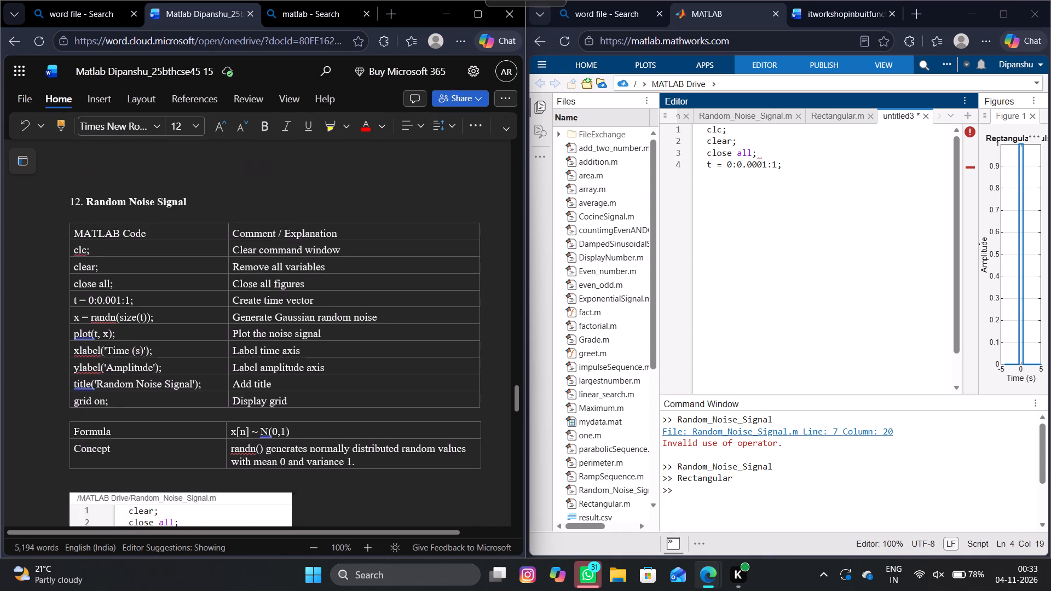
pyautogui.scroll(-1, 122, 340)
pyautogui.scroll(1, 122, 340)
pyautogui.scroll(-6, 122, 340)
pyautogui.scroll(2, 122, 340)
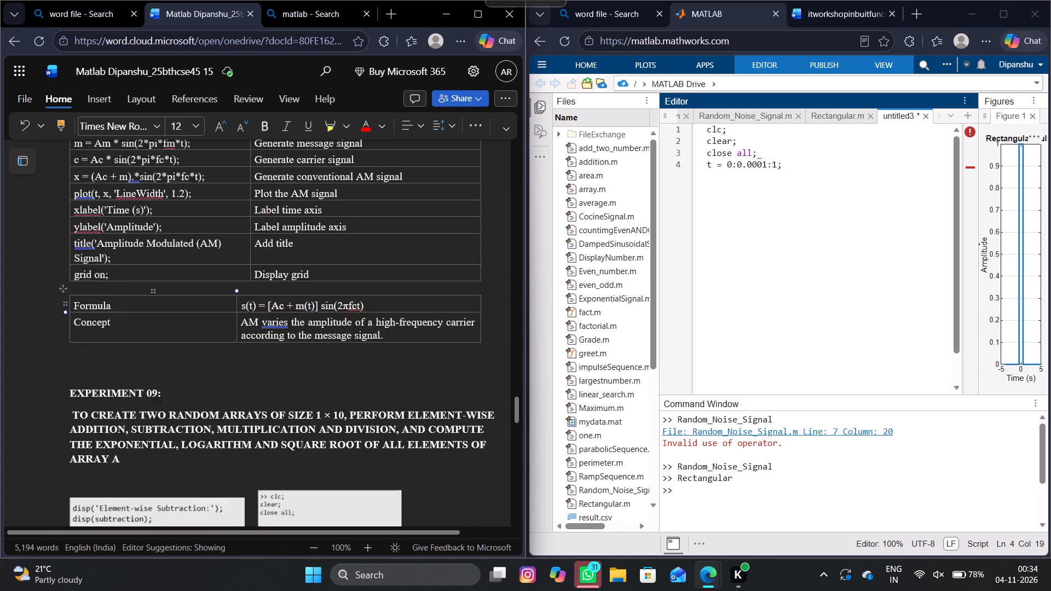
pyautogui.scroll(4, 122, 340)
pyautogui.scroll(-2, 122, 340)
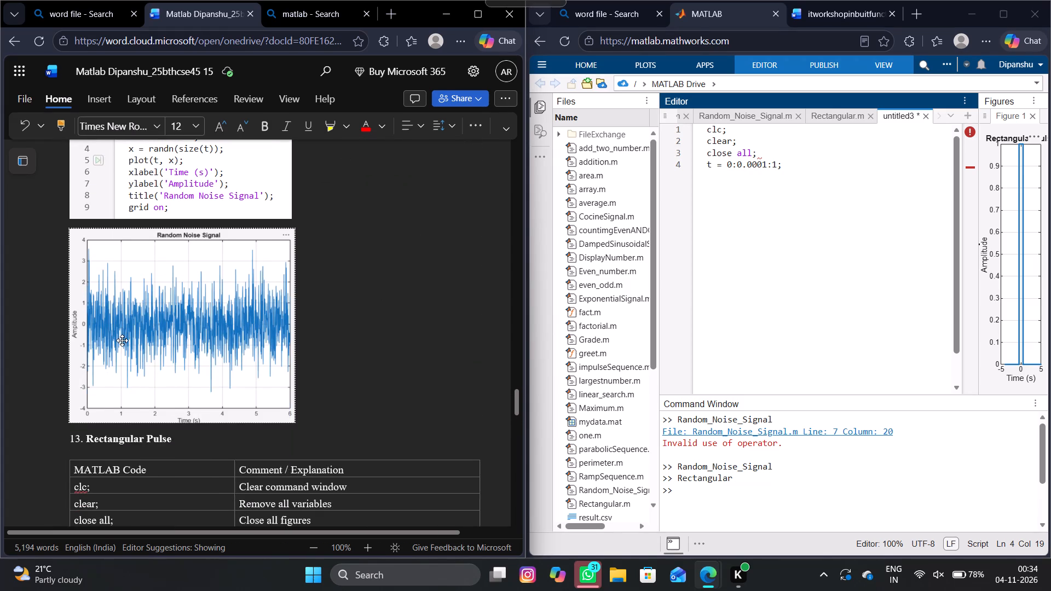
pyautogui.scroll(-7, 122, 340)
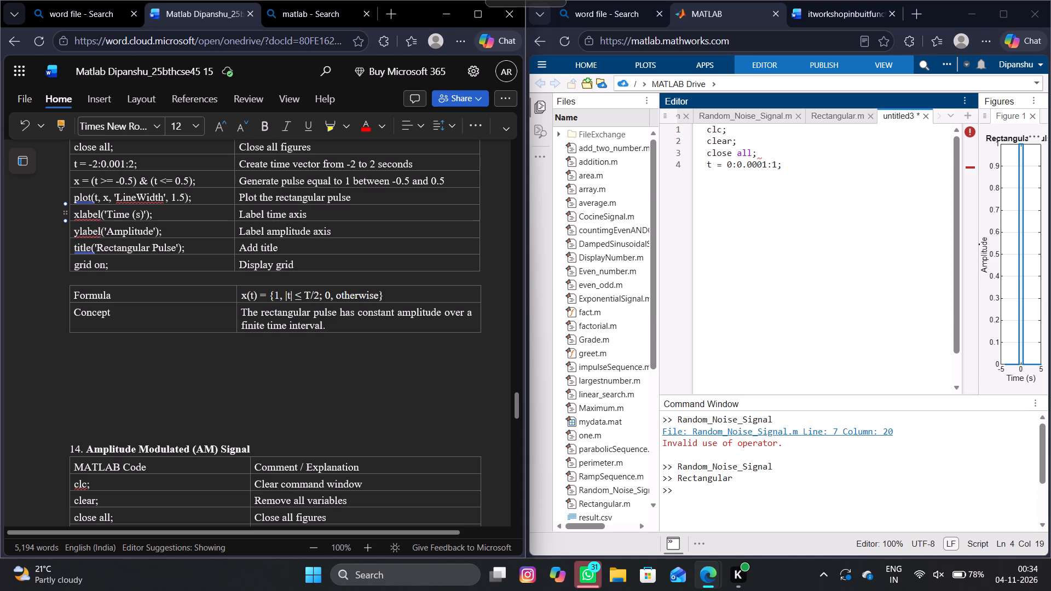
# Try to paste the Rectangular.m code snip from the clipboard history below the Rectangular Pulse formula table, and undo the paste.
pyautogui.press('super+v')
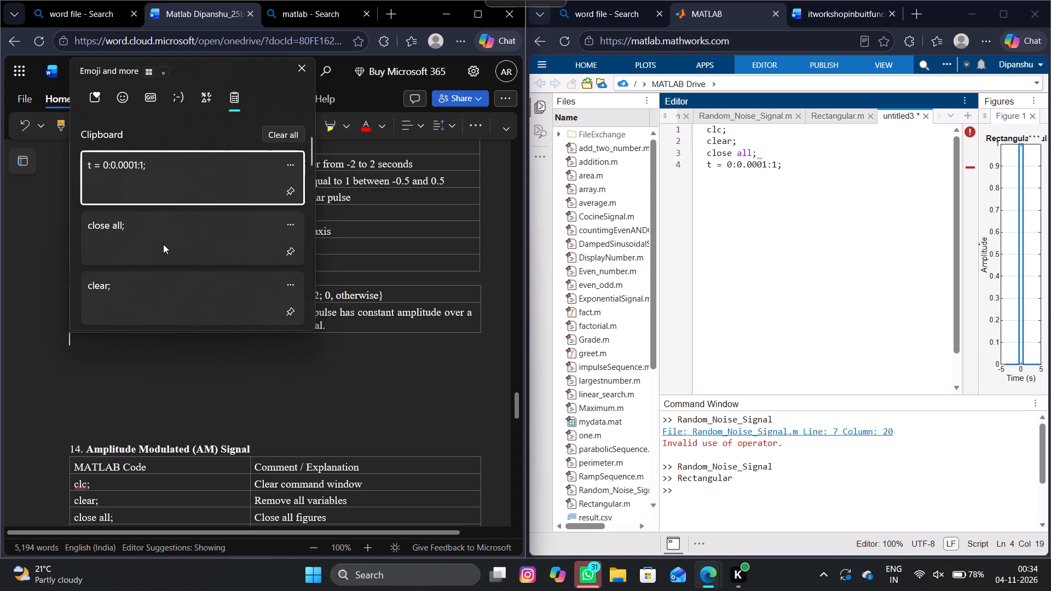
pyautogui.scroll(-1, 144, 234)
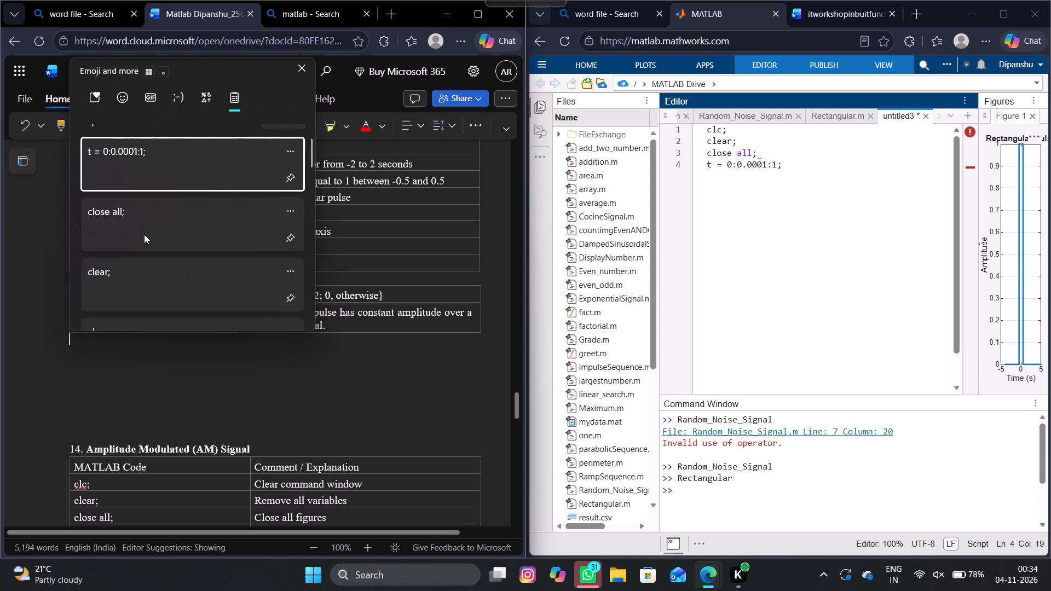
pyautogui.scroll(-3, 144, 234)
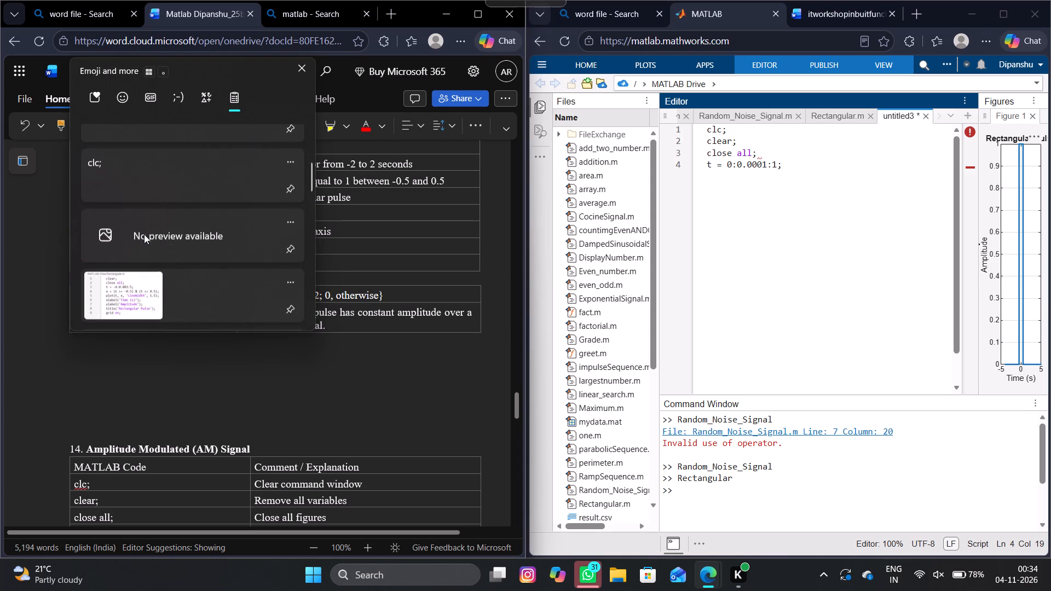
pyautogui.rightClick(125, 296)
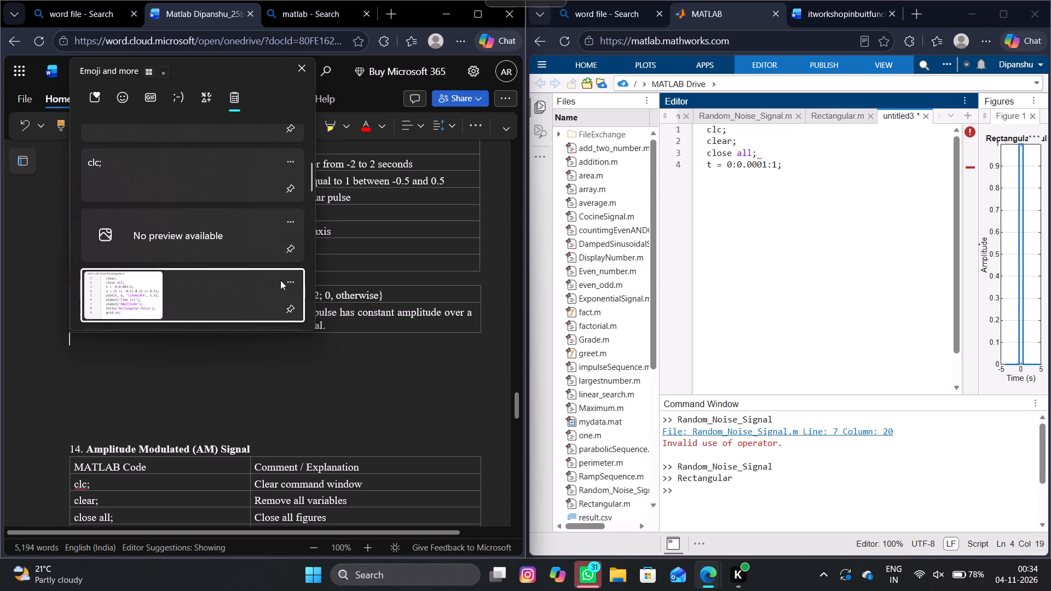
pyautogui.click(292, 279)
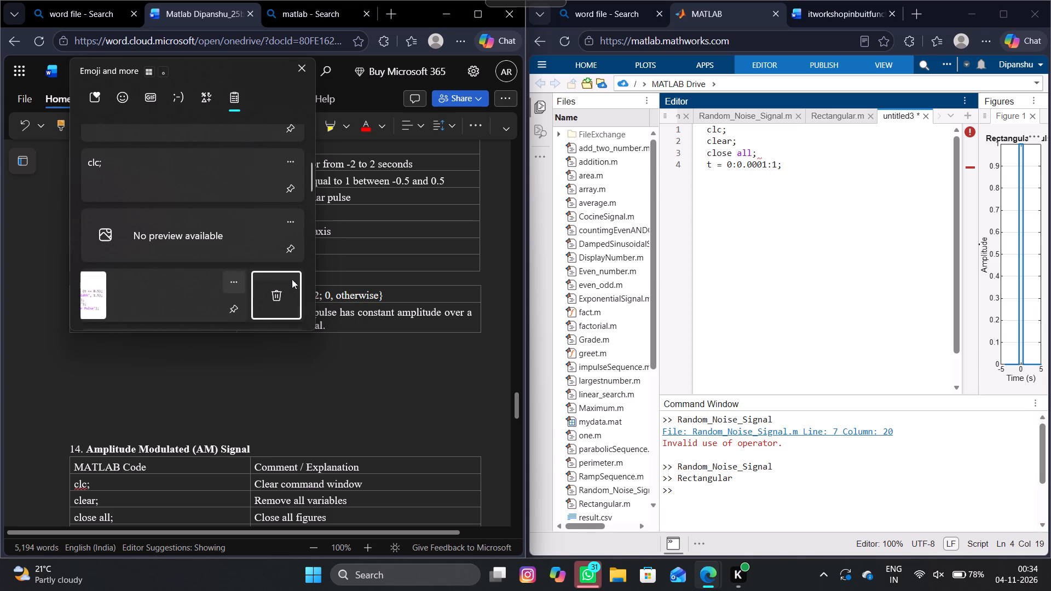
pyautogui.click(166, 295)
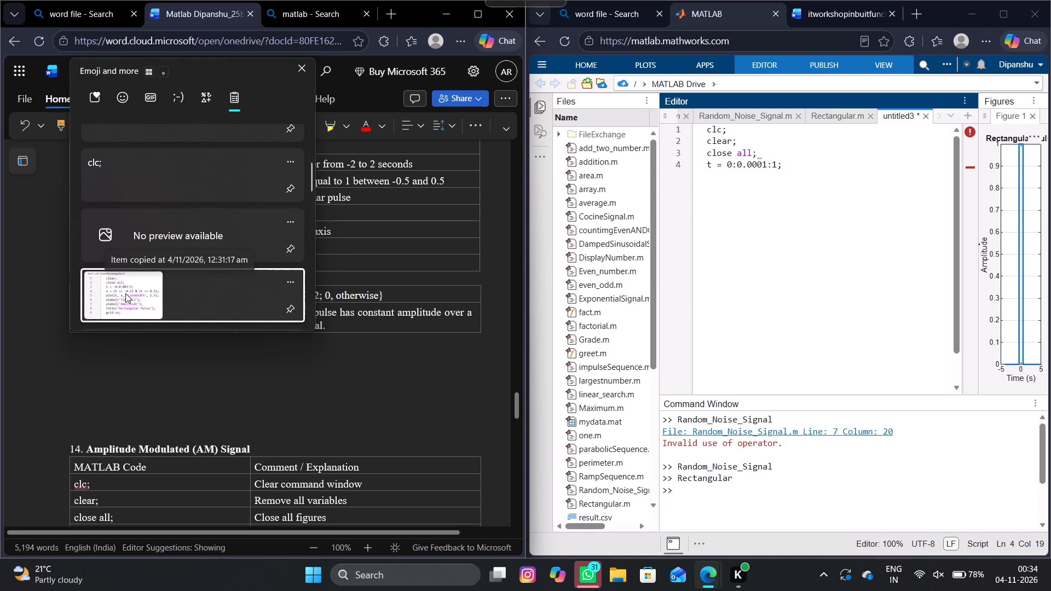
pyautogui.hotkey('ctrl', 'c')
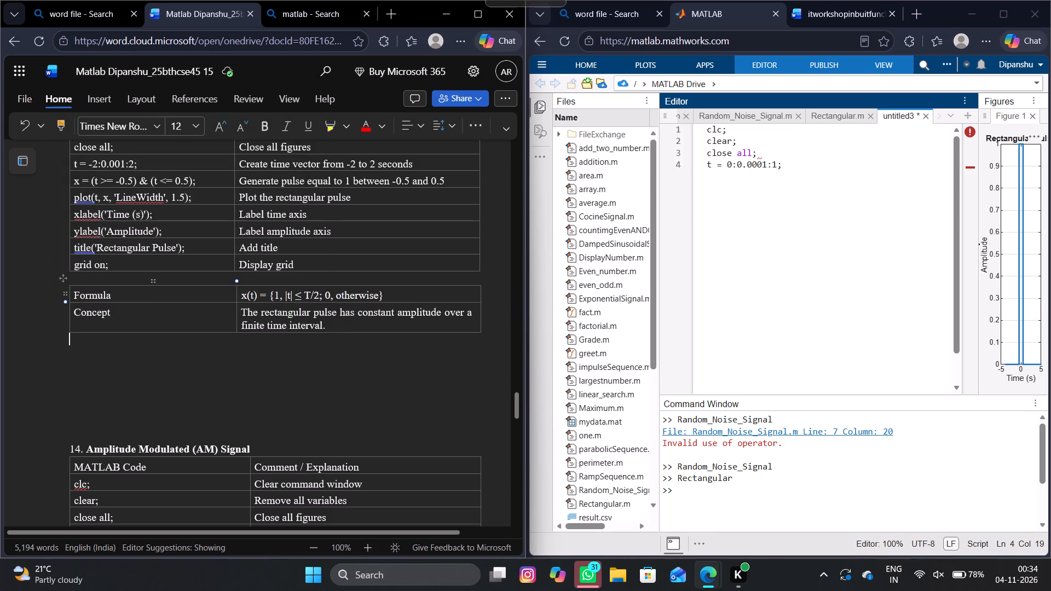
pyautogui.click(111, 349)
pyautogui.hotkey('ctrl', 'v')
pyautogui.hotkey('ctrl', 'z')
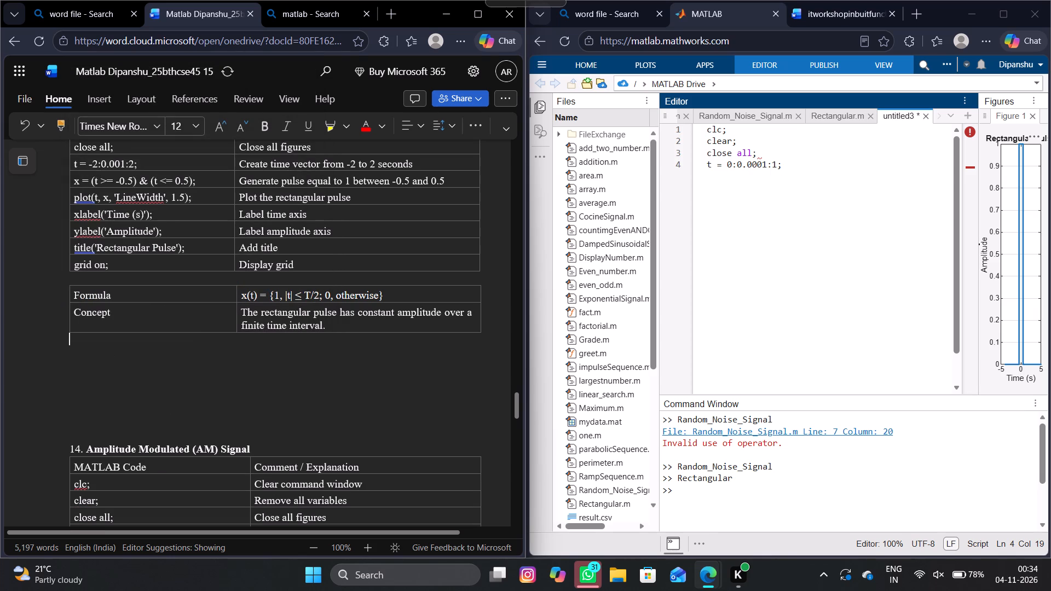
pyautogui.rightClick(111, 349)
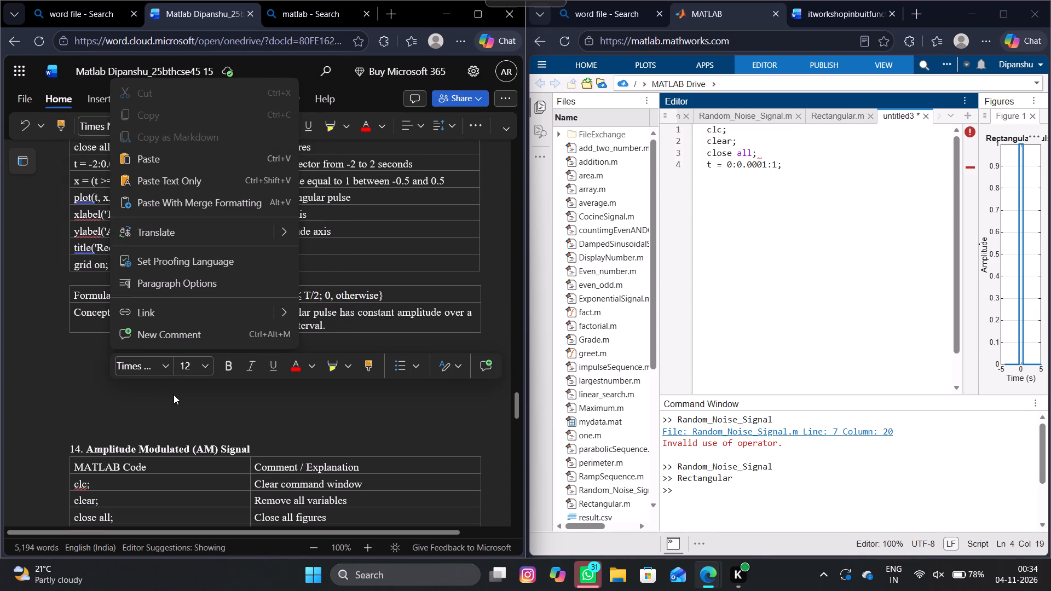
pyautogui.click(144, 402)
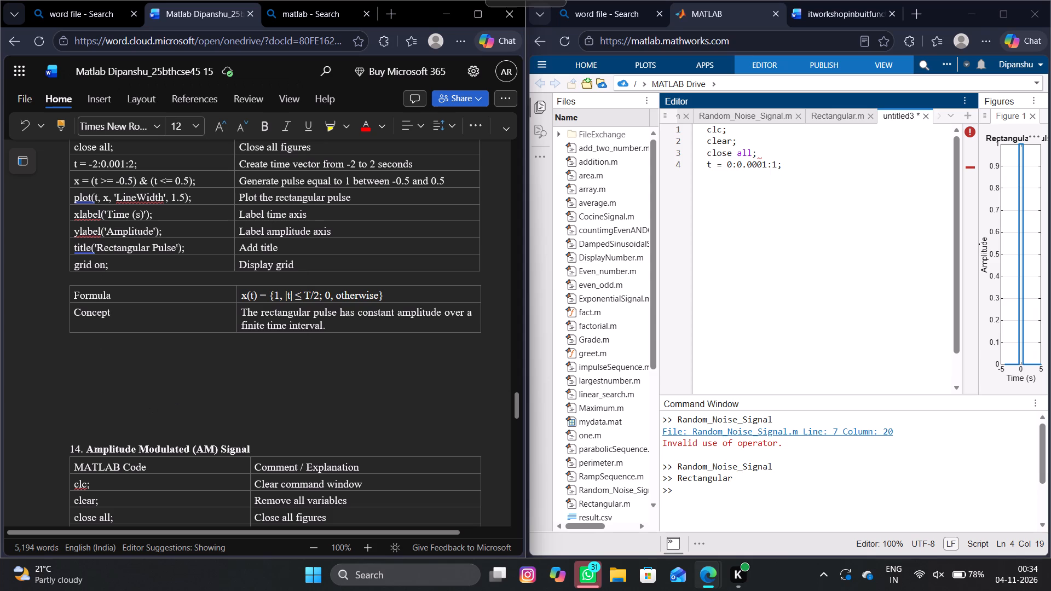
# Insert the Rectangular.m code snip from the clipboard history directly below the report's Rectangular Pulse formula table.
pyautogui.press('super+v')
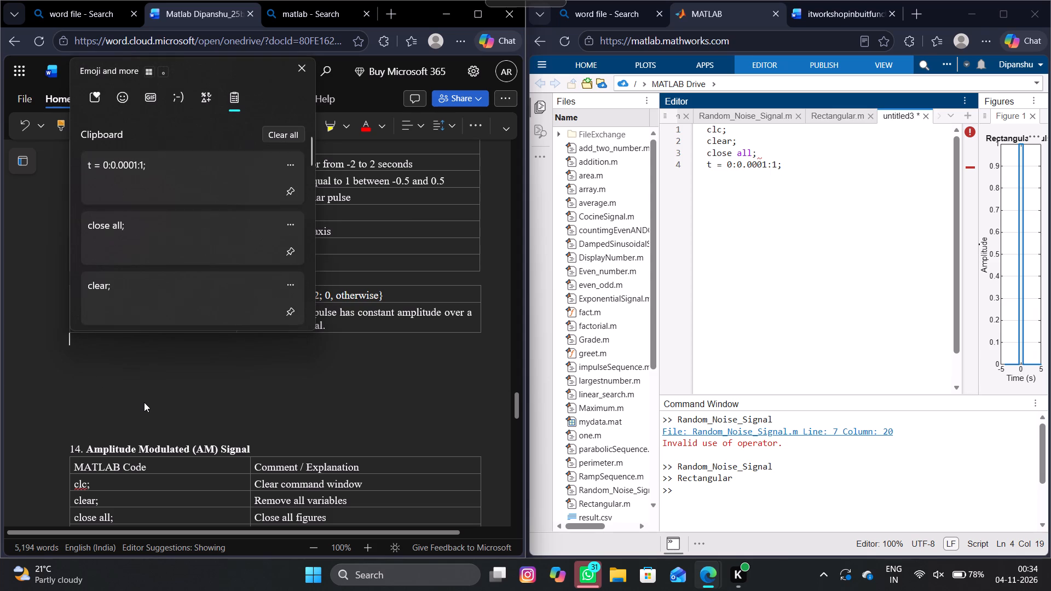
pyautogui.scroll(-1, 165, 296)
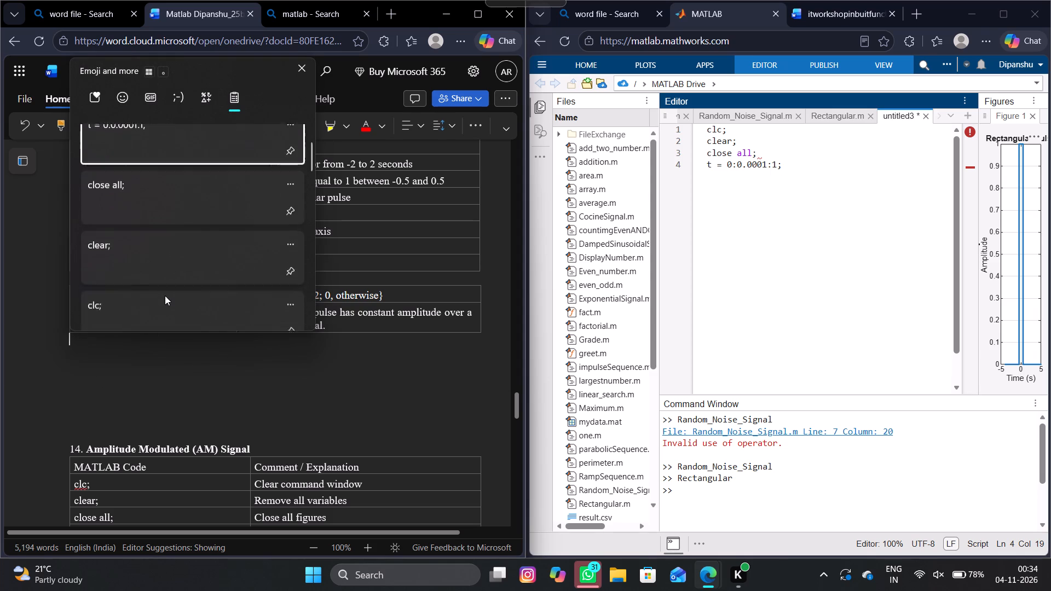
pyautogui.scroll(-3, 165, 296)
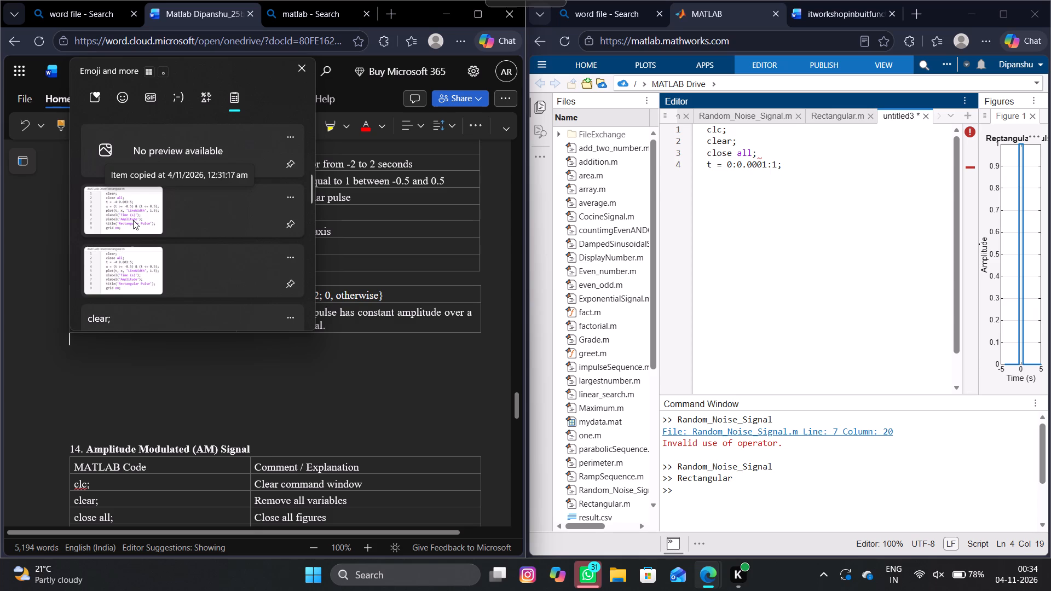
pyautogui.doubleClick(133, 220)
pyautogui.hotkey('ctrl', 'v')
pyautogui.hotkey('ctrl', 'v')
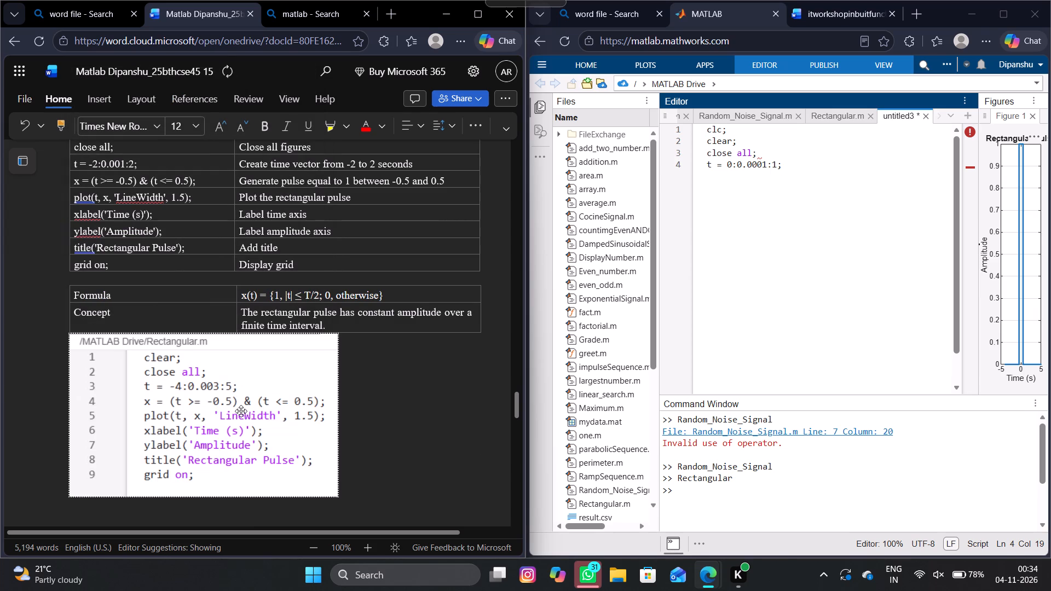
pyautogui.scroll(1, 337, 417)
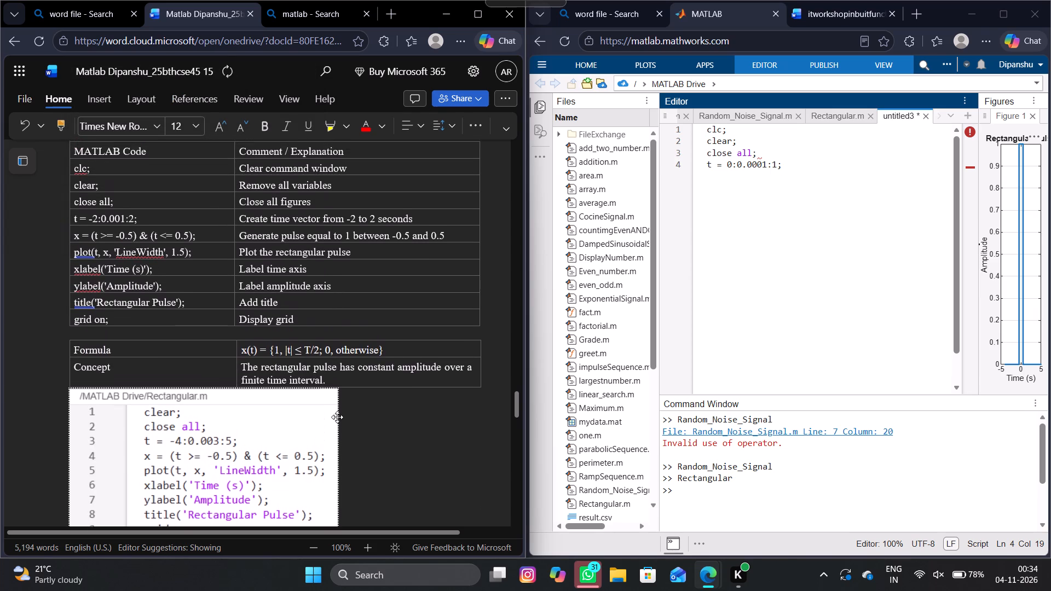
pyautogui.scroll(1, 337, 417)
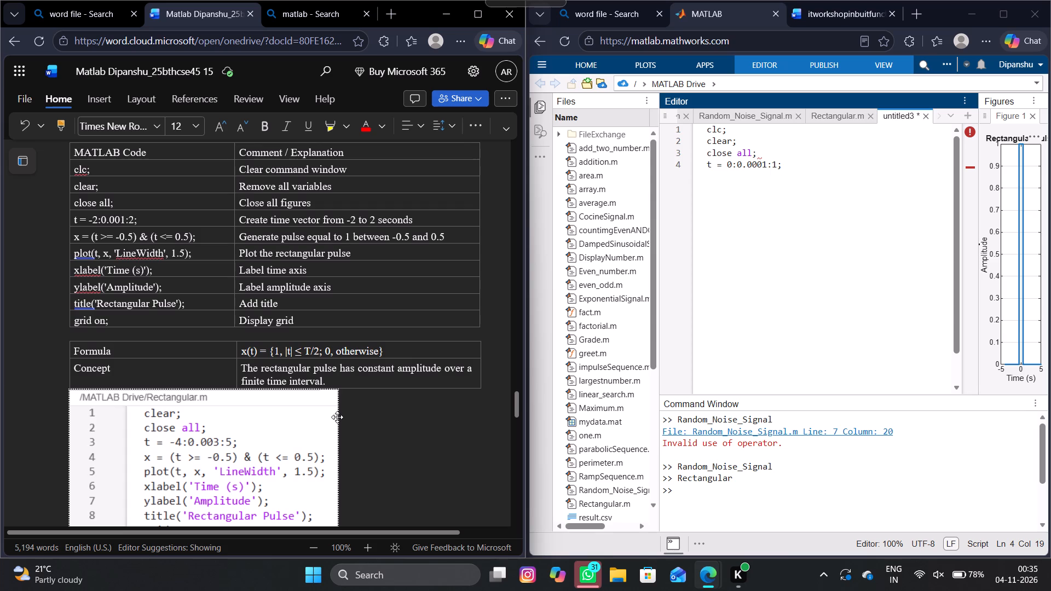
# Copy the message frequency line fm = 5; from the AM Signal table into line 5 of the untitled script, leaving blank lines below.
pyautogui.scroll(-1, 337, 417)
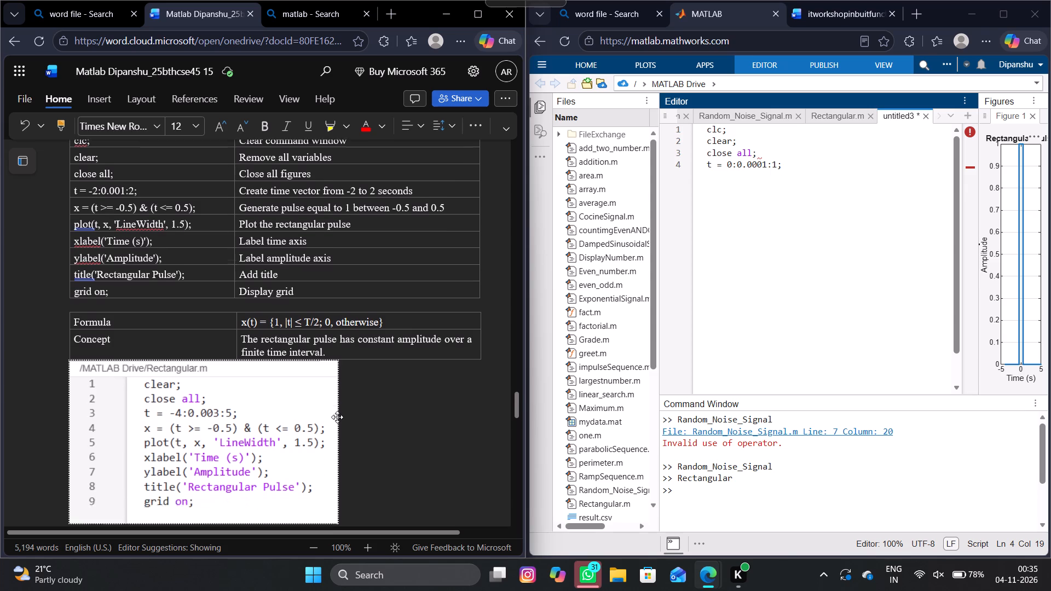
pyautogui.scroll(-6, 337, 417)
pyautogui.scroll(1, 337, 417)
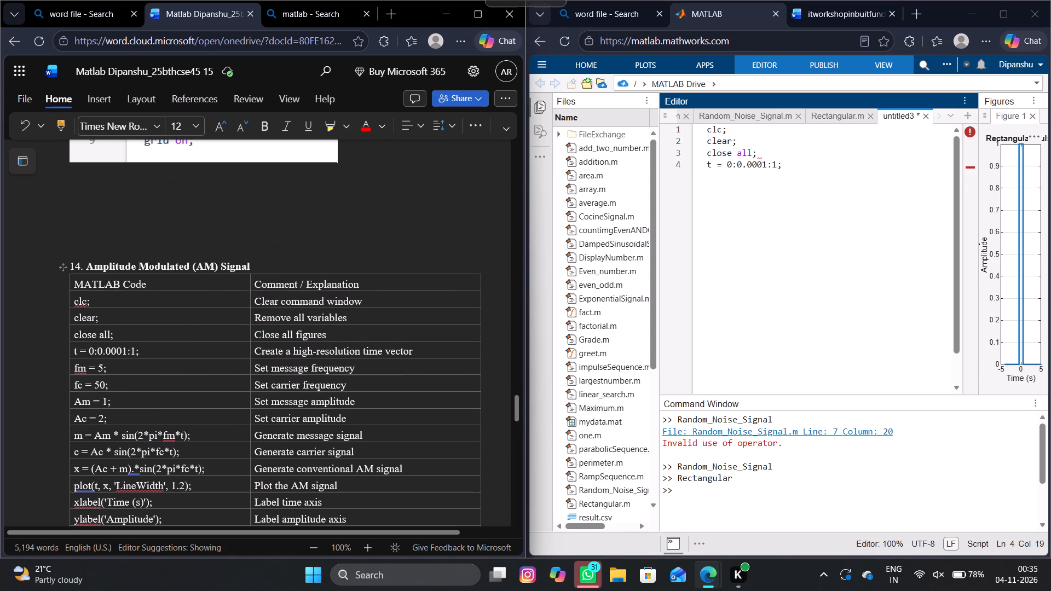
pyautogui.scroll(-1, 337, 417)
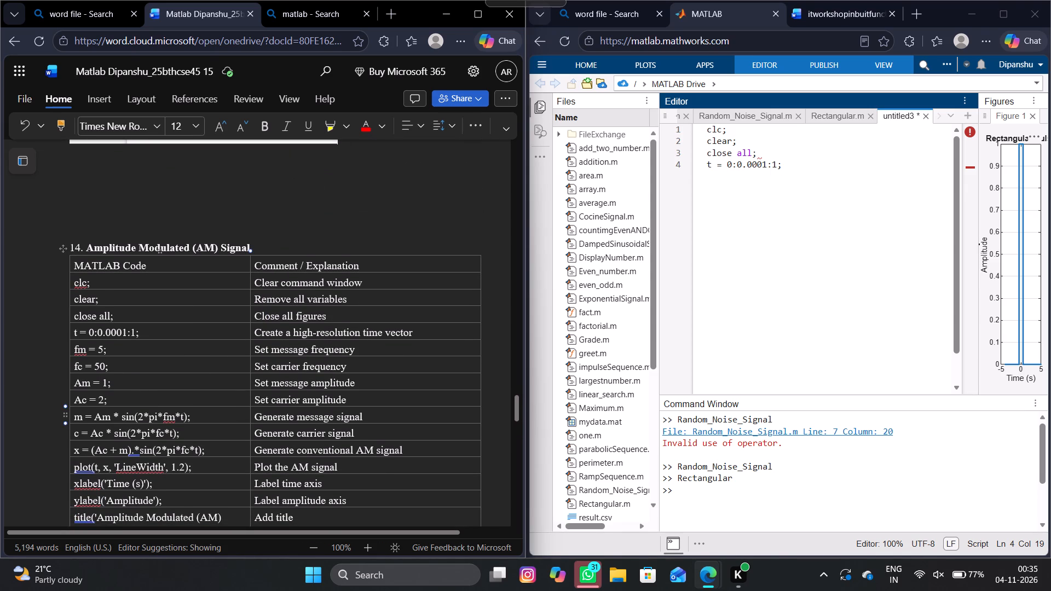
pyautogui.moveTo(73, 349); pyautogui.dragTo(74, 349)
pyautogui.moveTo(74, 349); pyautogui.dragTo(111, 347)
pyautogui.hotkey('ctrl', 'c')
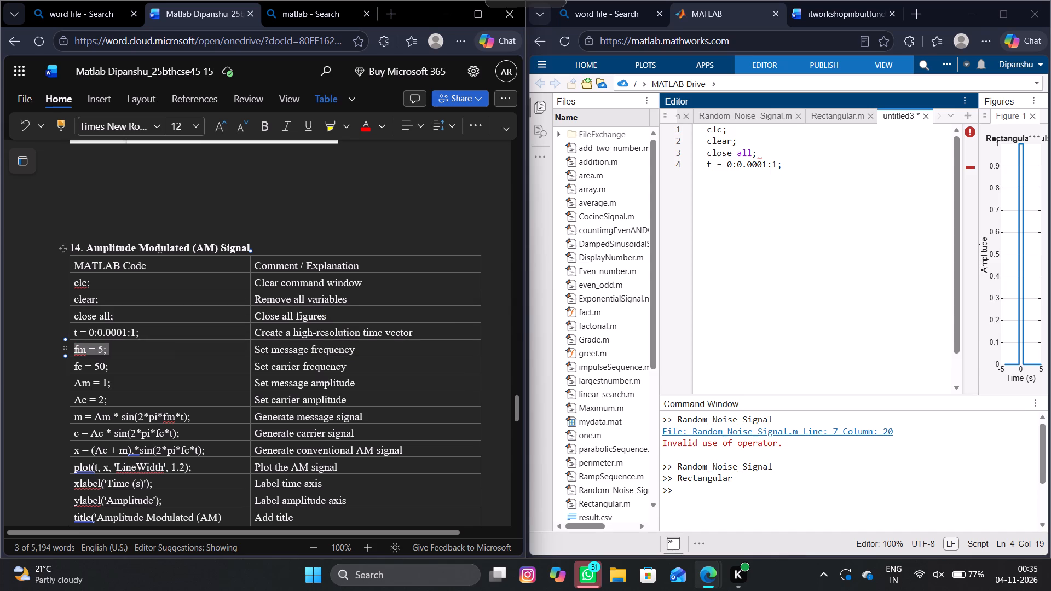
pyautogui.click(734, 183)
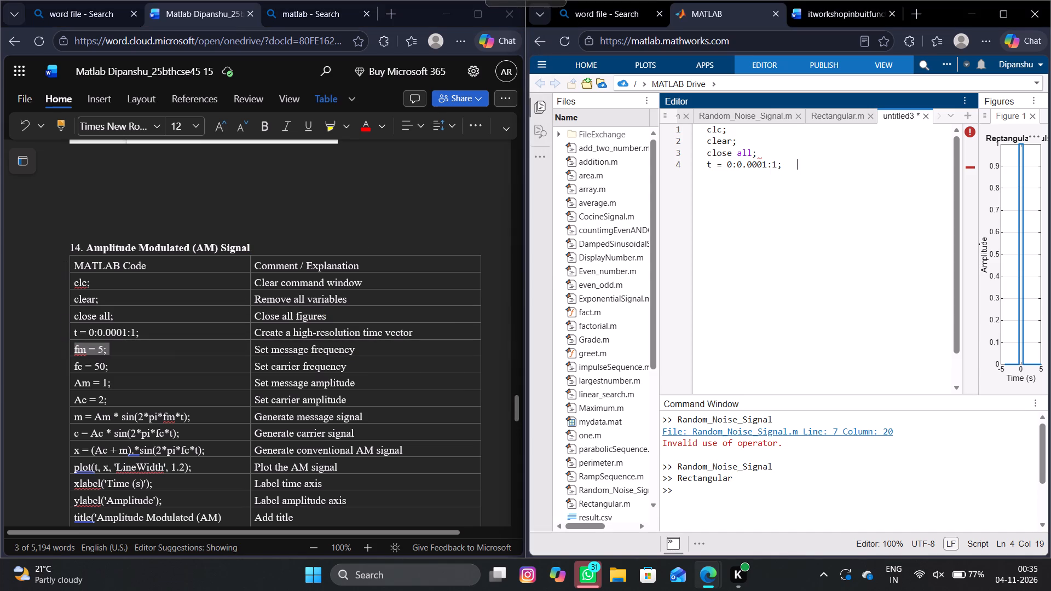
pyautogui.press('Return')
pyautogui.press('Return')
pyautogui.press('Return')
pyautogui.press('Return')
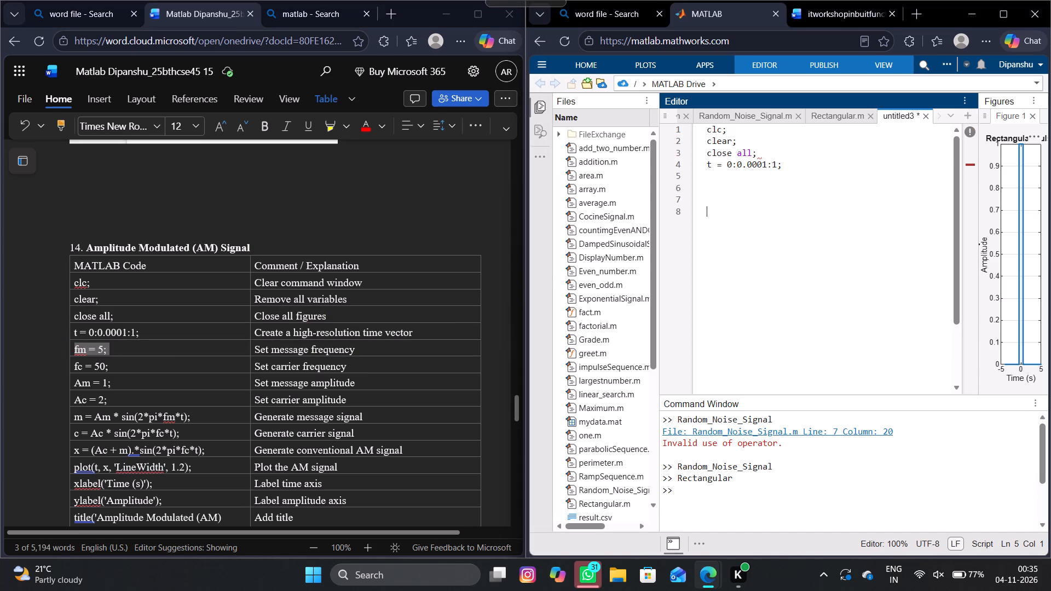
pyautogui.press('Up')
pyautogui.press('Up')
pyautogui.press('Up')
pyautogui.hotkey('ctrl', 'v')
# Copy the carrier frequency line fc = 50; from the AM Signal table into line 6 of the untitled script.
pyautogui.moveTo(73, 368); pyautogui.dragTo(119, 367)
pyautogui.hotkey('ctrl', 'c')
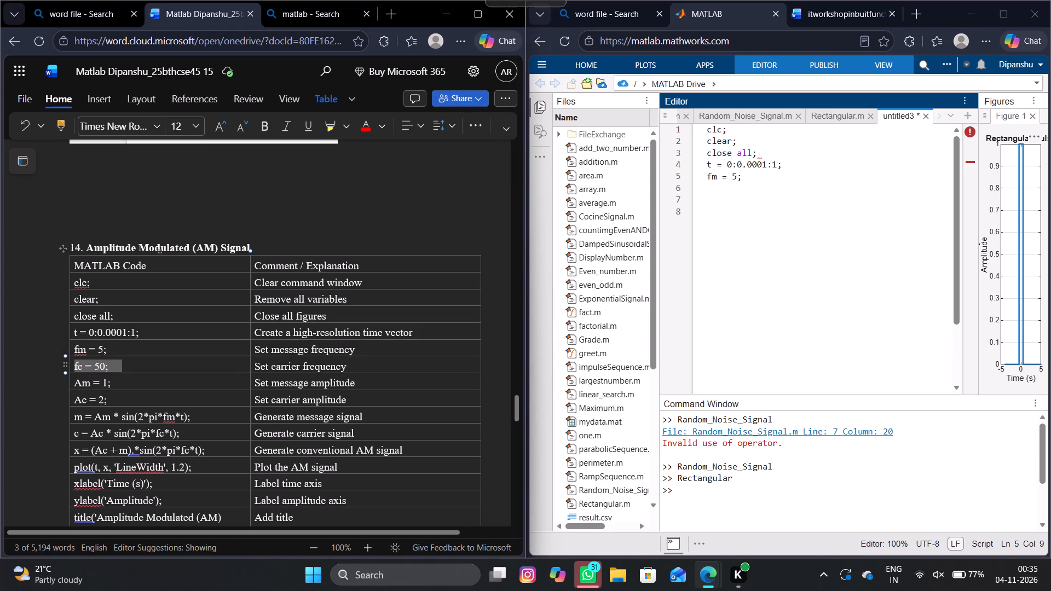
pyautogui.click(712, 194)
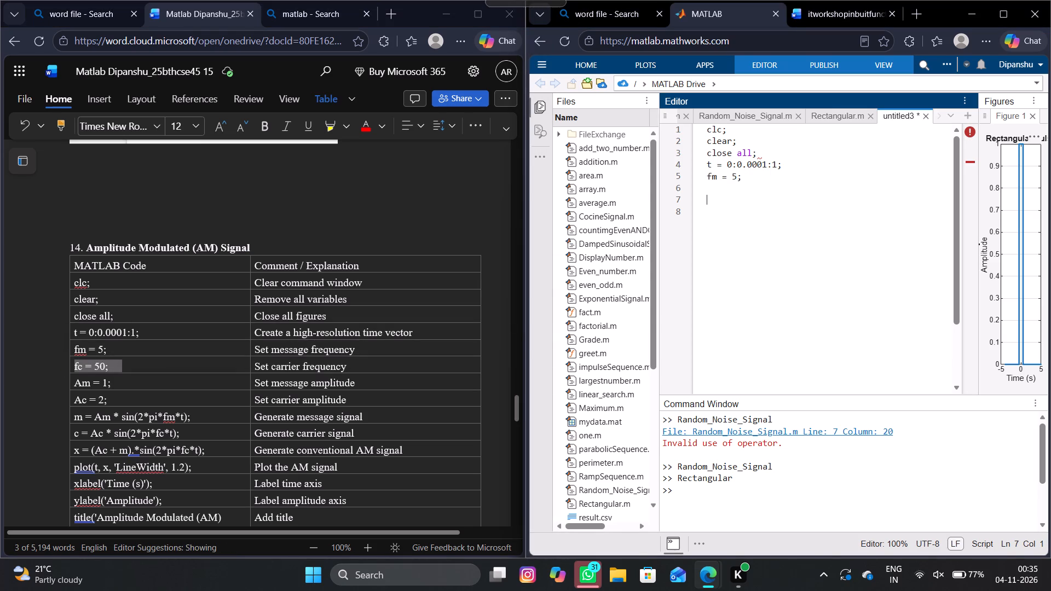
pyautogui.click(712, 190)
pyautogui.hotkey('ctrl', 'v')
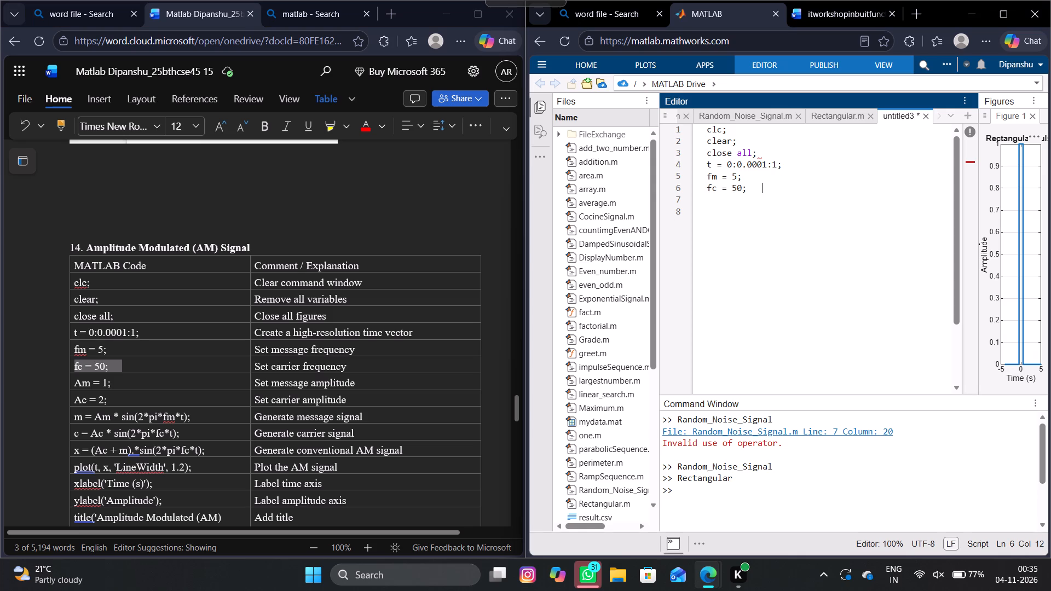
# Copy the message amplitude line Am = 1; from the AM Signal table into line 7 of the untitled script.
pyautogui.moveTo(113, 383); pyautogui.dragTo(74, 382)
pyautogui.hotkey('ctrl', 'c')
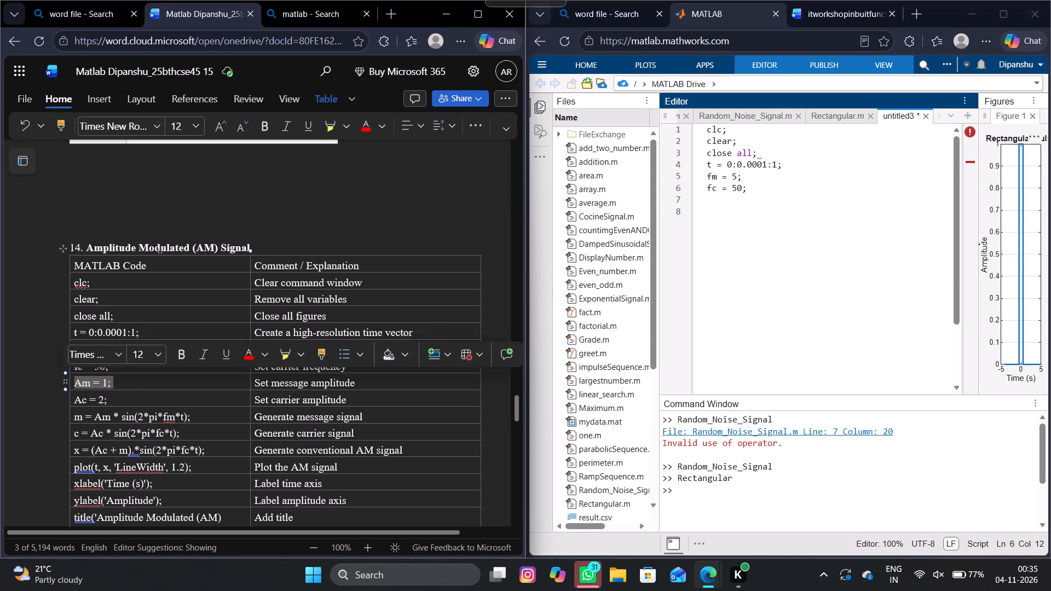
pyautogui.click(716, 201)
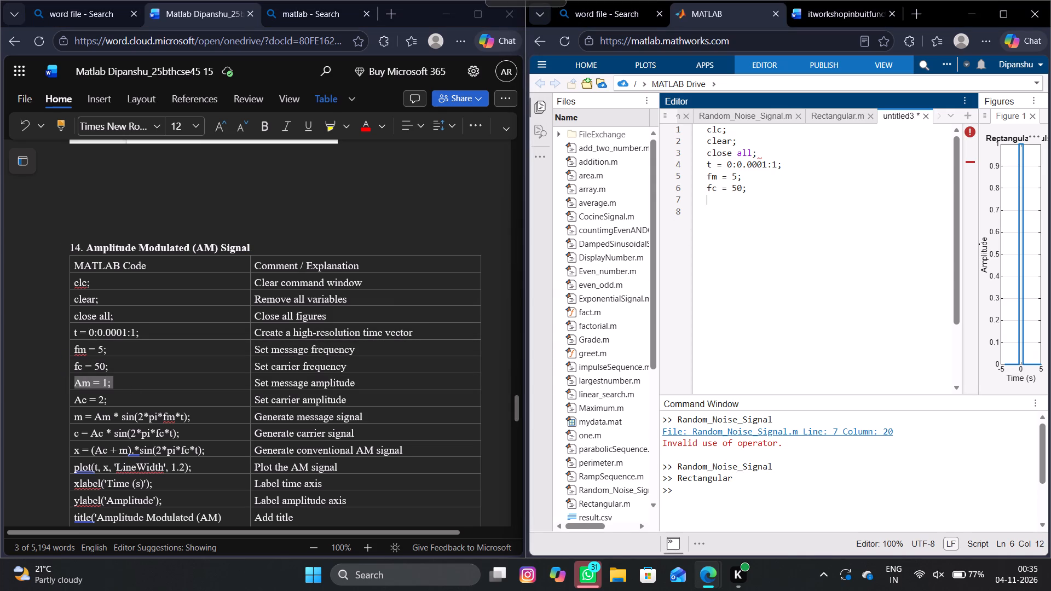
pyautogui.hotkey('ctrl', 'v')
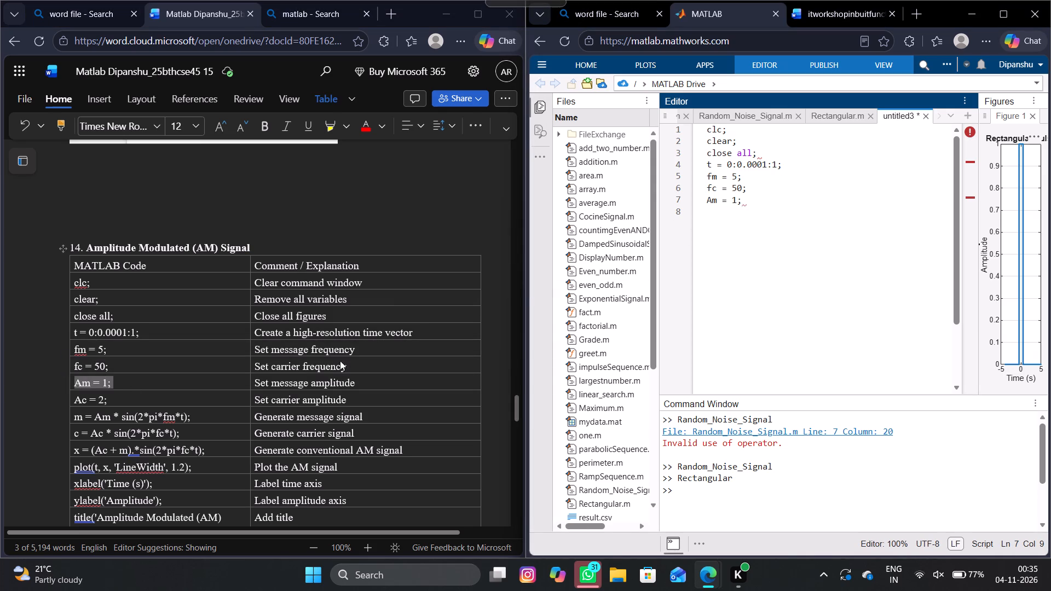
# Copy the carrier amplitude line Ac = 2; from the AM Signal table into line 8 of the untitled script, adding blank lines below.
pyautogui.moveTo(114, 397); pyautogui.dragTo(98, 396)
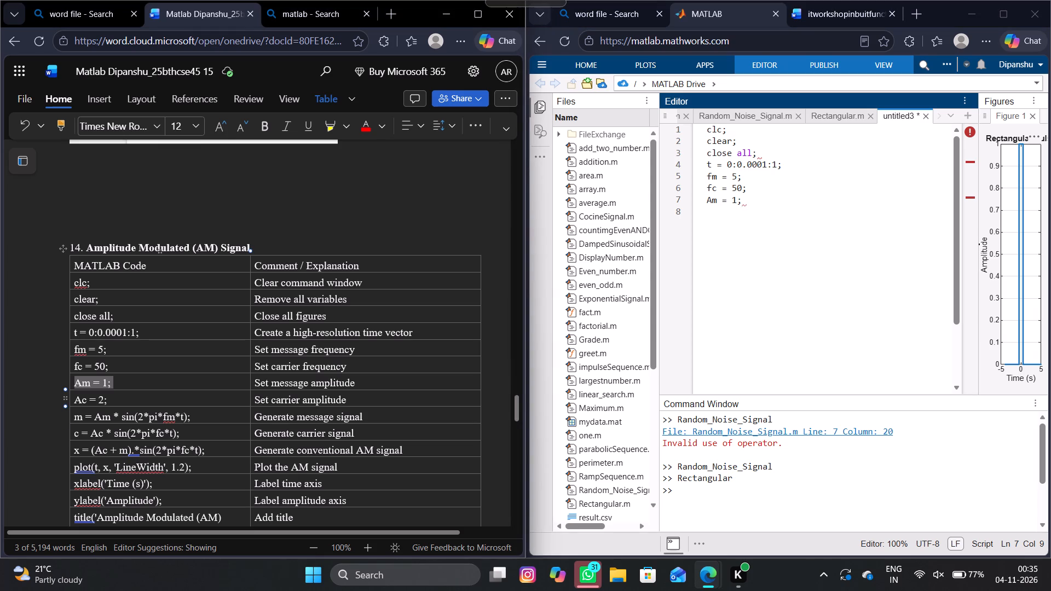
pyautogui.moveTo(98, 396); pyautogui.dragTo(78, 398)
pyautogui.hotkey('ctrl', 'c')
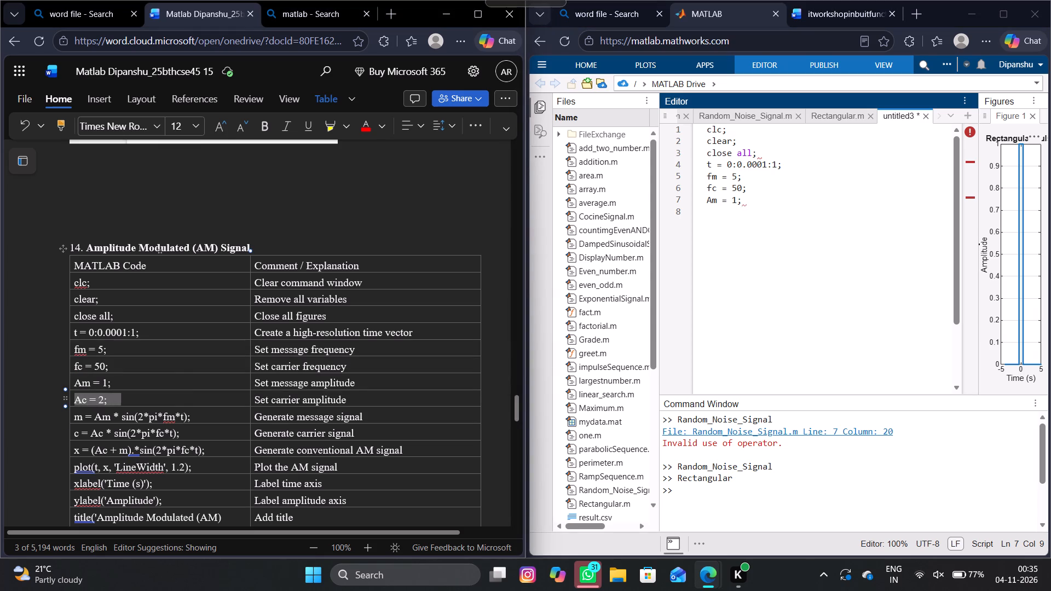
pyautogui.click(712, 216)
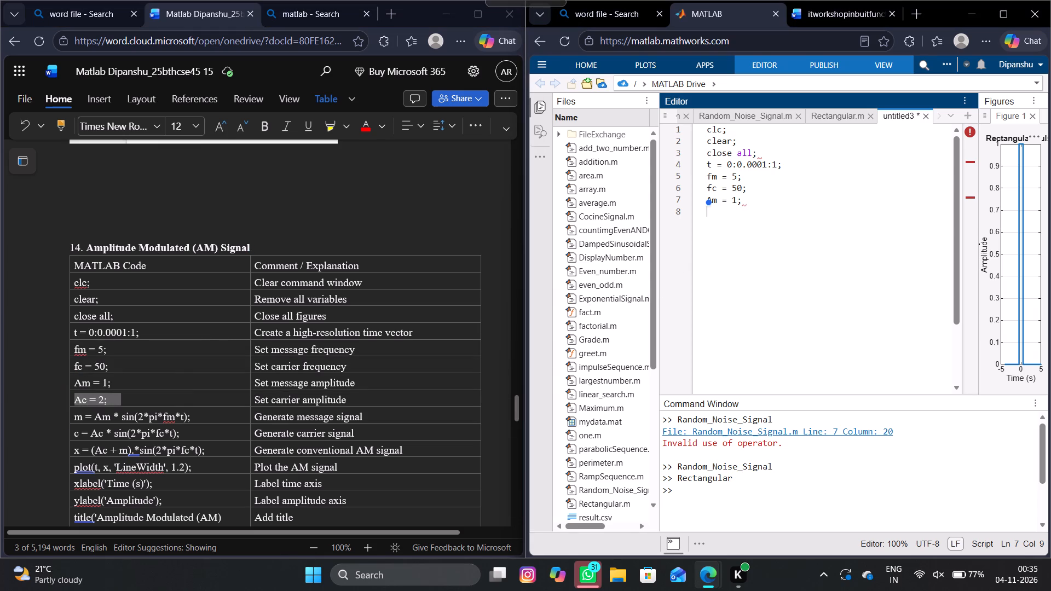
pyautogui.hotkey('ctrl', 'v')
pyautogui.press('Return')
pyautogui.press('Return')
pyautogui.press('Return')
pyautogui.press('Return')
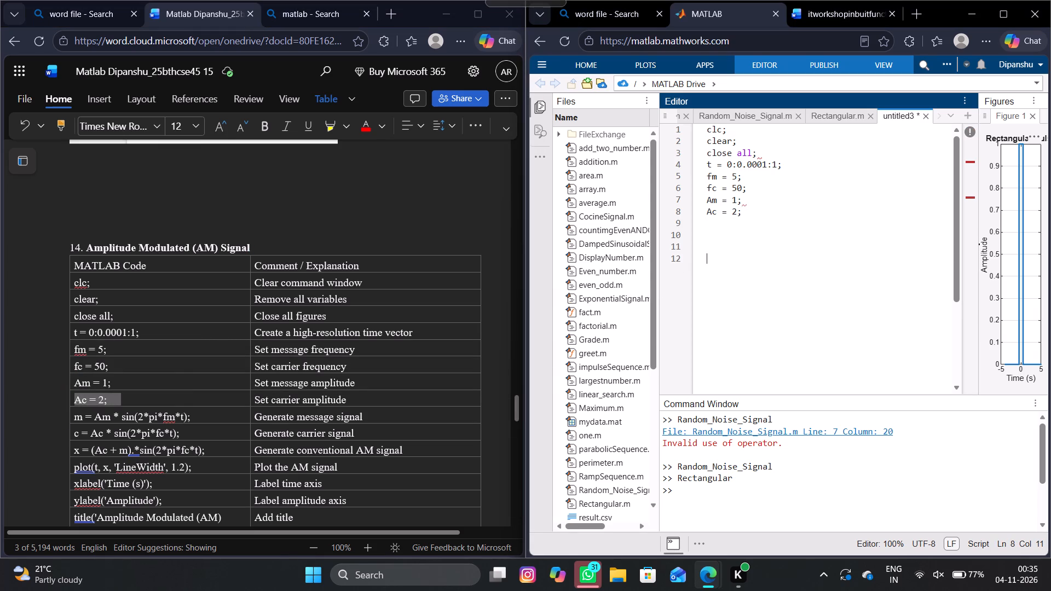
pyautogui.press('Return')
pyautogui.press('Return')
pyautogui.press('Return')
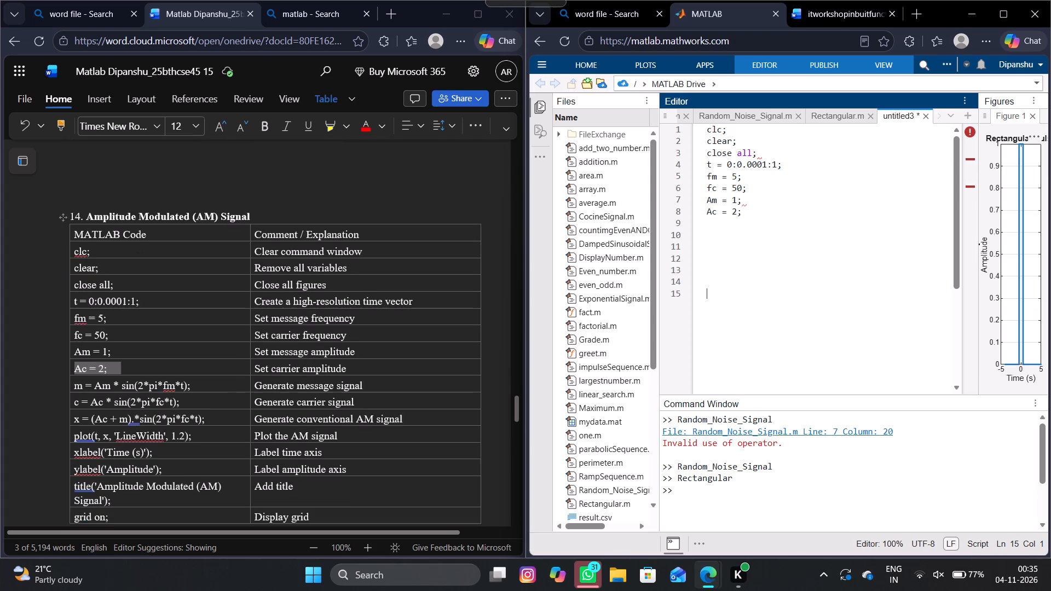
# Copy the message signal line m = Am * sin(2*pi*fm*t); from the AM Signal table into line 9 of the untitled script.
pyautogui.moveTo(197, 293); pyautogui.dragTo(170, 291)
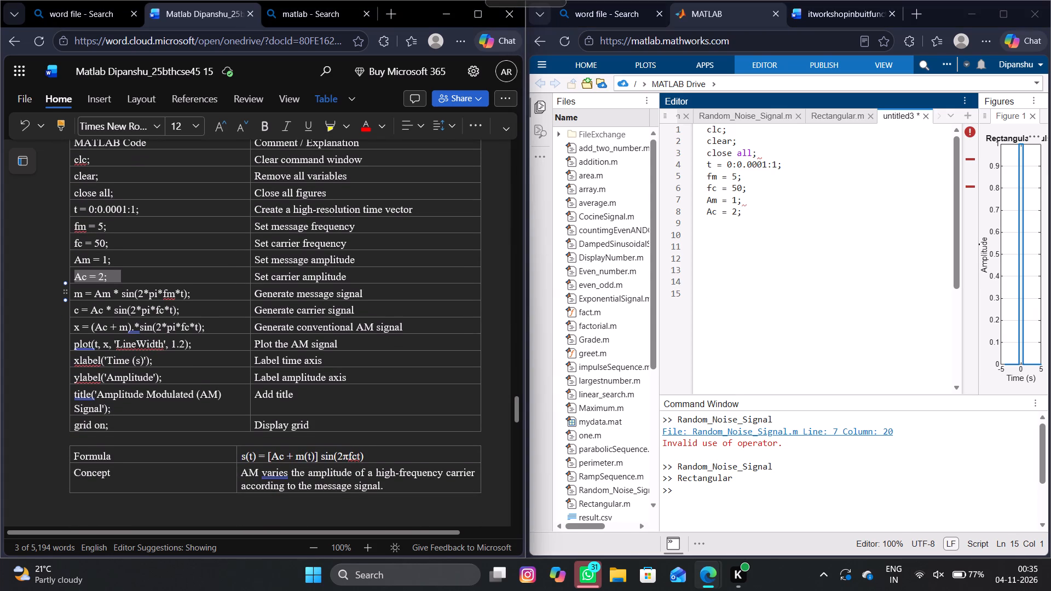
pyautogui.moveTo(170, 291); pyautogui.dragTo(78, 297)
pyautogui.hotkey('ctrl', 'c')
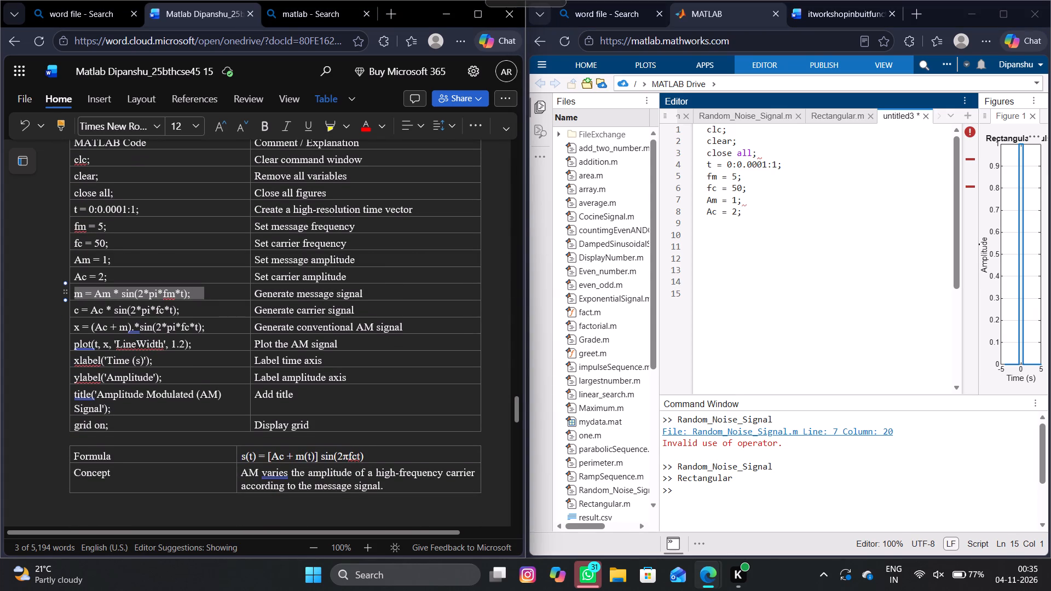
pyautogui.click(712, 222)
pyautogui.hotkey('ctrl', 'v')
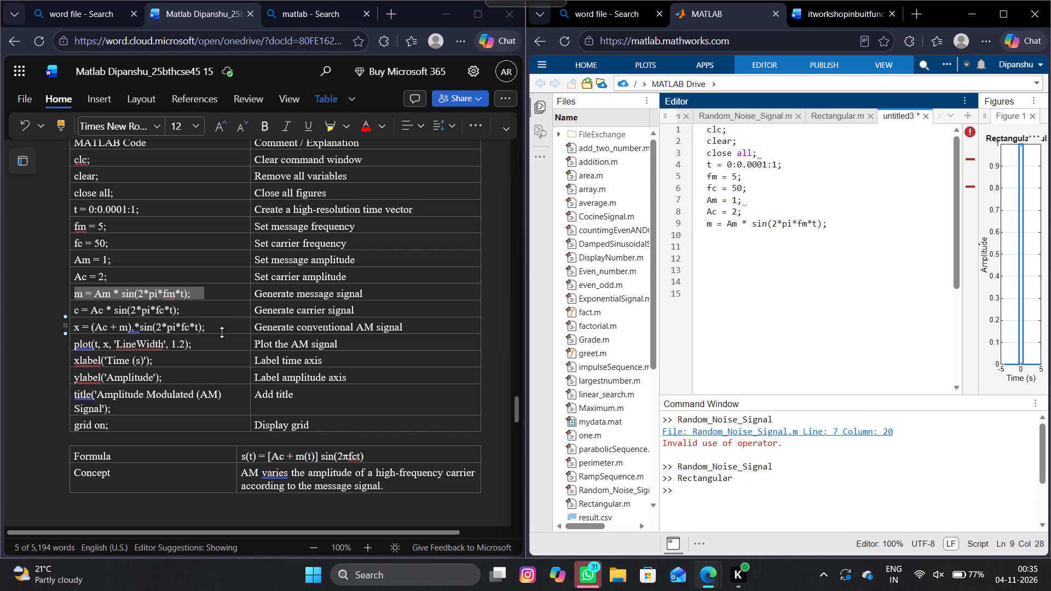
# Copy the carrier signal line c = Ac * sin(2*pi*fc*t); from the AM Signal table into line 10 of the untitled script.
pyautogui.moveTo(182, 311); pyautogui.dragTo(122, 310)
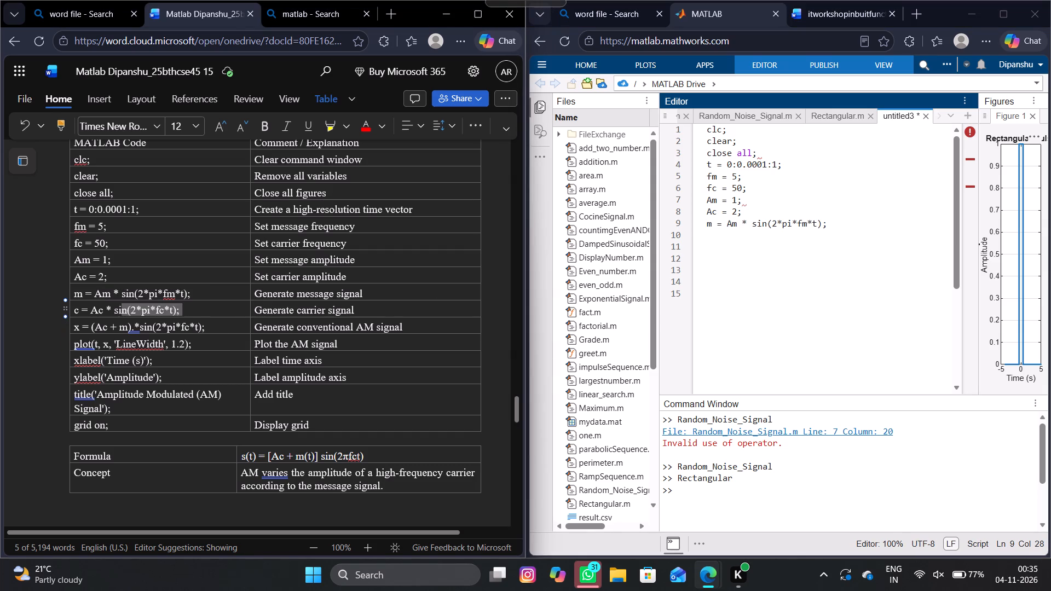
pyautogui.moveTo(122, 310); pyautogui.dragTo(75, 309)
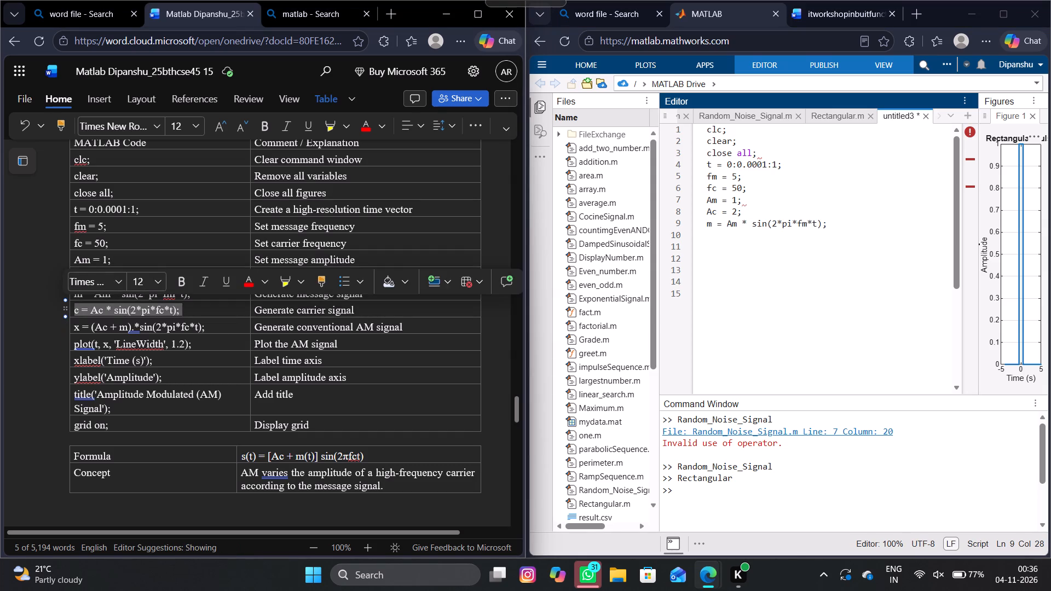
pyautogui.hotkey('ctrl', 'c')
pyautogui.click(725, 244)
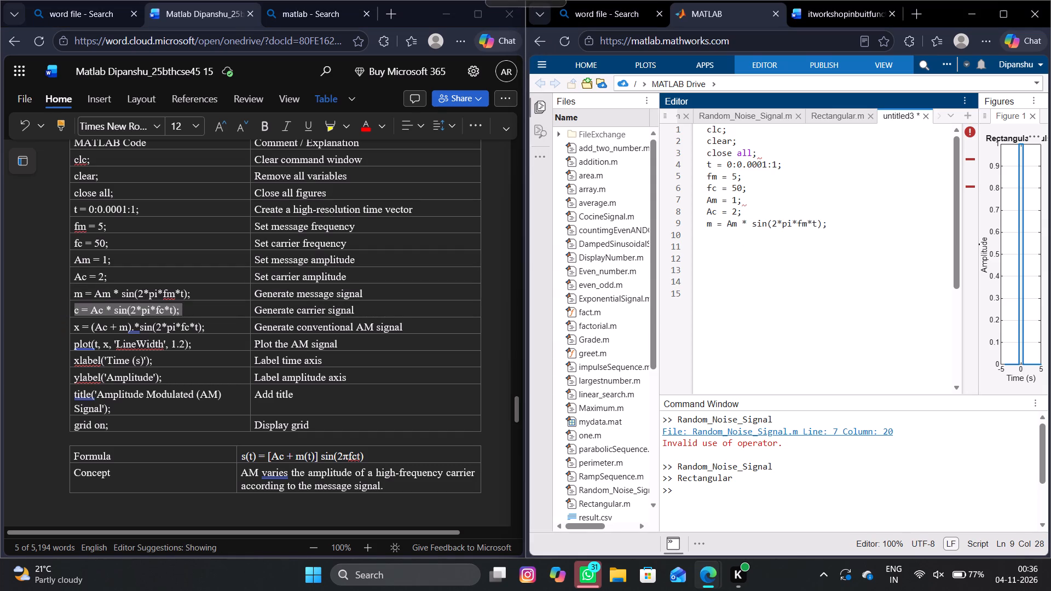
pyautogui.press('Up')
pyautogui.hotkey('ctrl', 'v')
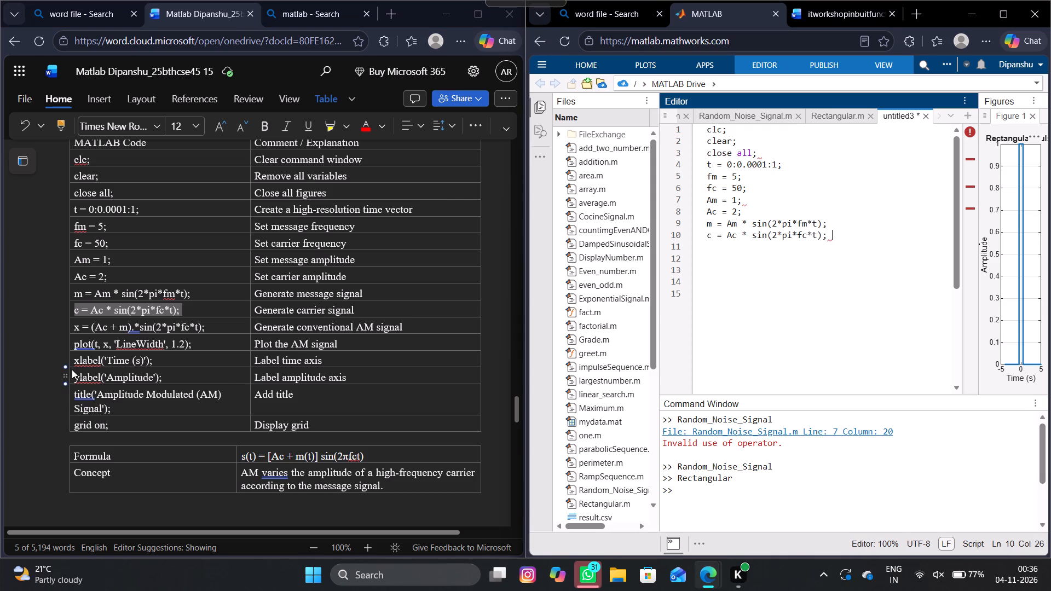
# Copy the conventional AM signal line x = (Ac + m).*sin(2*pi*fc*t); from the AM Signal table into line 11 of the untitled script.
pyautogui.click(207, 327)
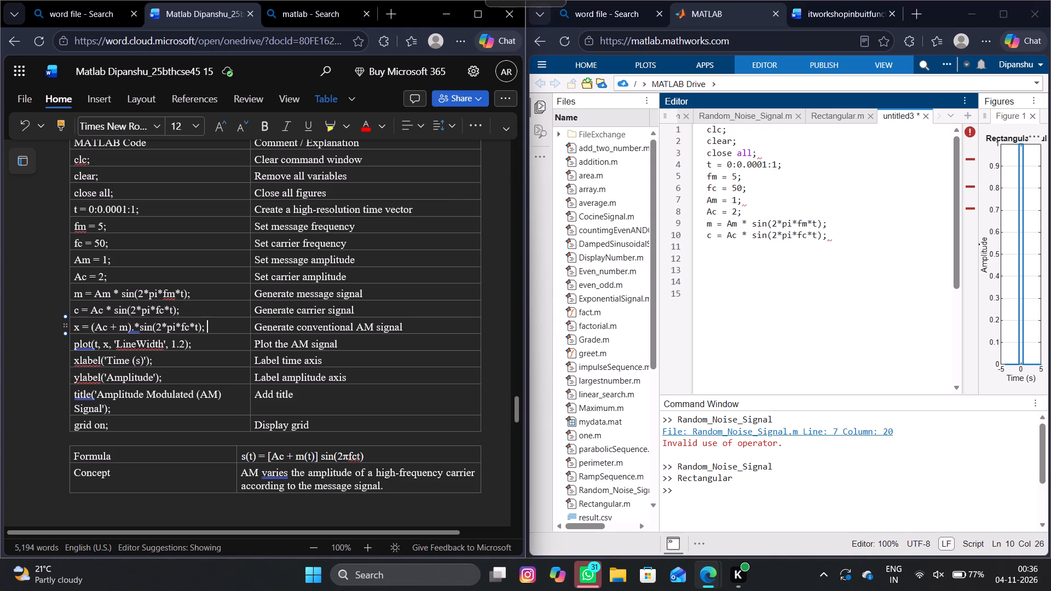
pyautogui.moveTo(207, 327); pyautogui.dragTo(81, 333)
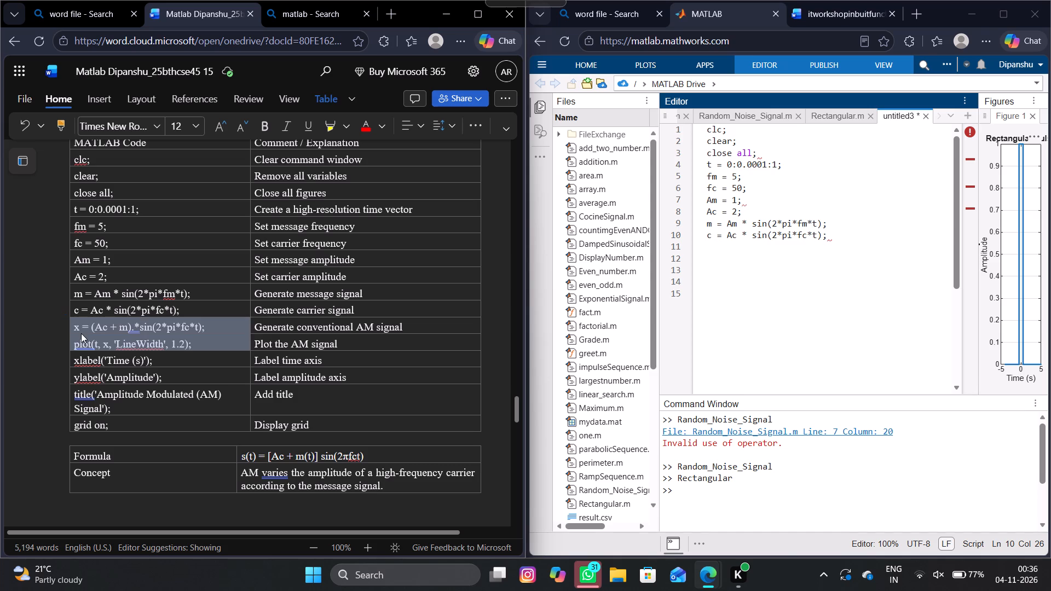
pyautogui.moveTo(81, 333); pyautogui.dragTo(75, 329)
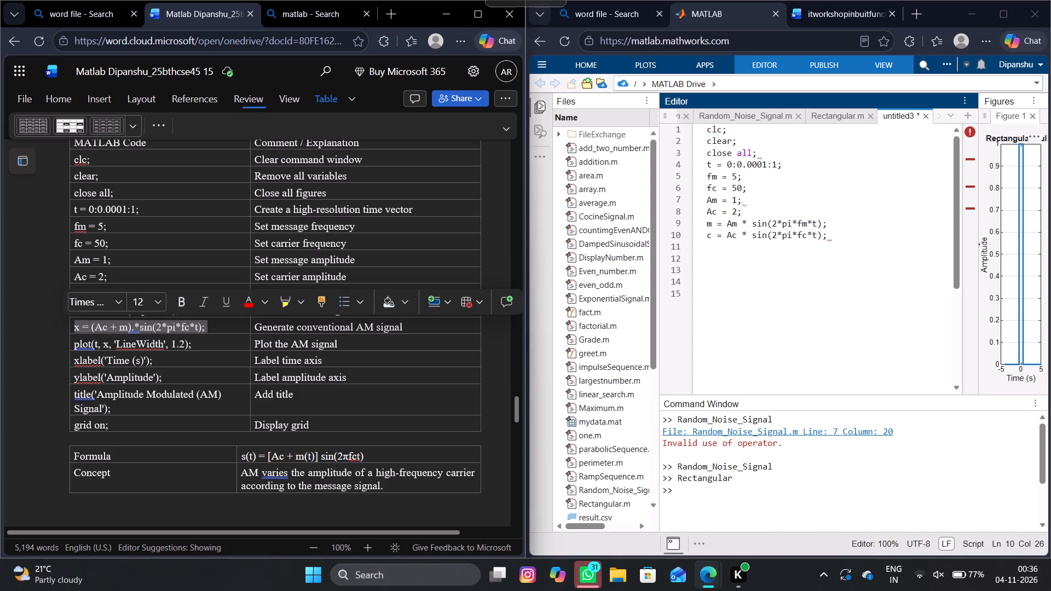
pyautogui.hotkey('ctrl', 'c')
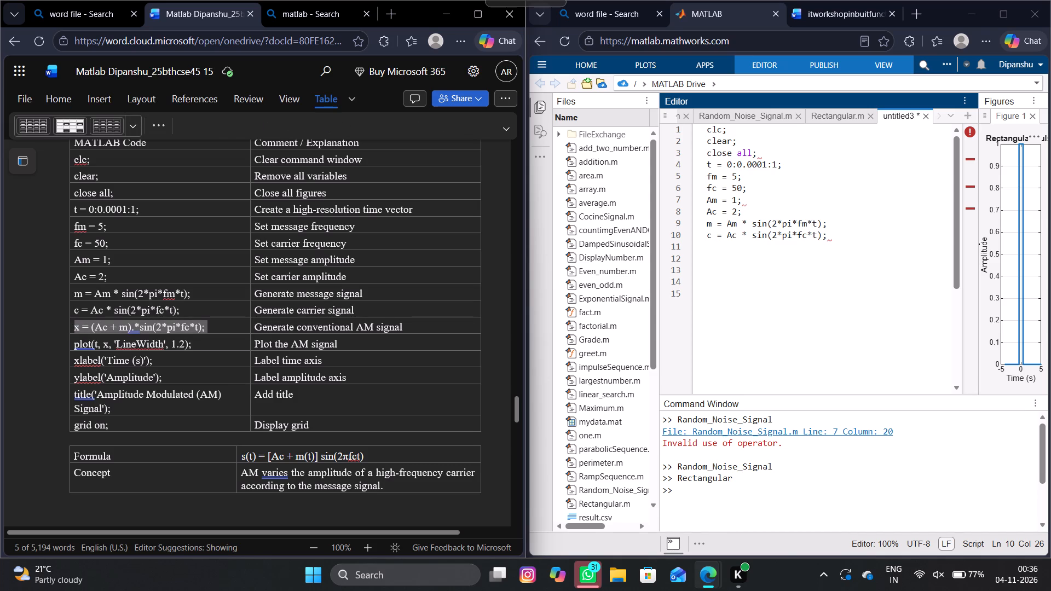
pyautogui.click(719, 253)
pyautogui.press('Up')
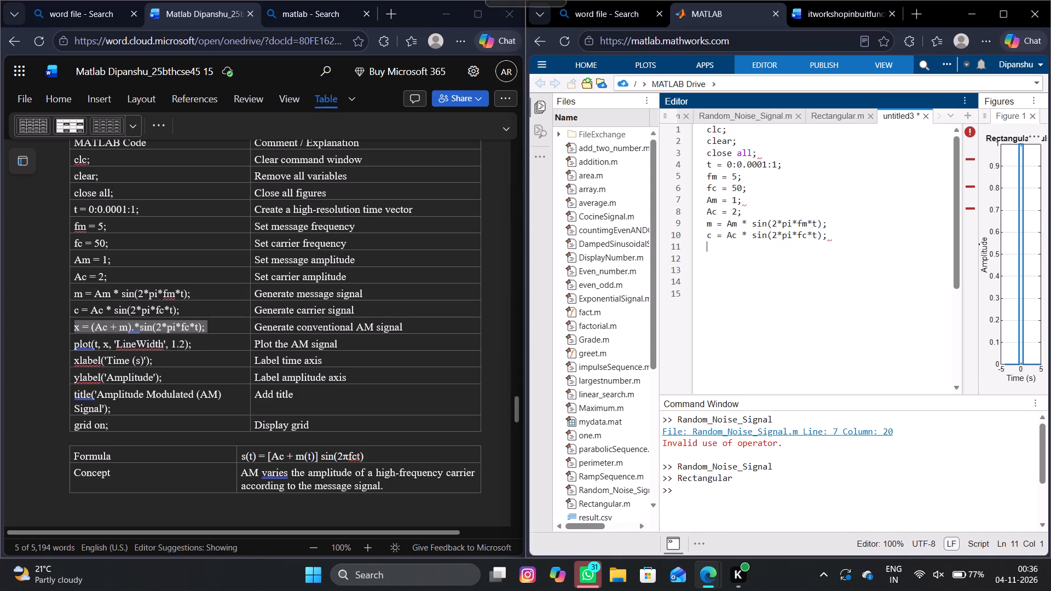
pyautogui.hotkey('ctrl', 'v')
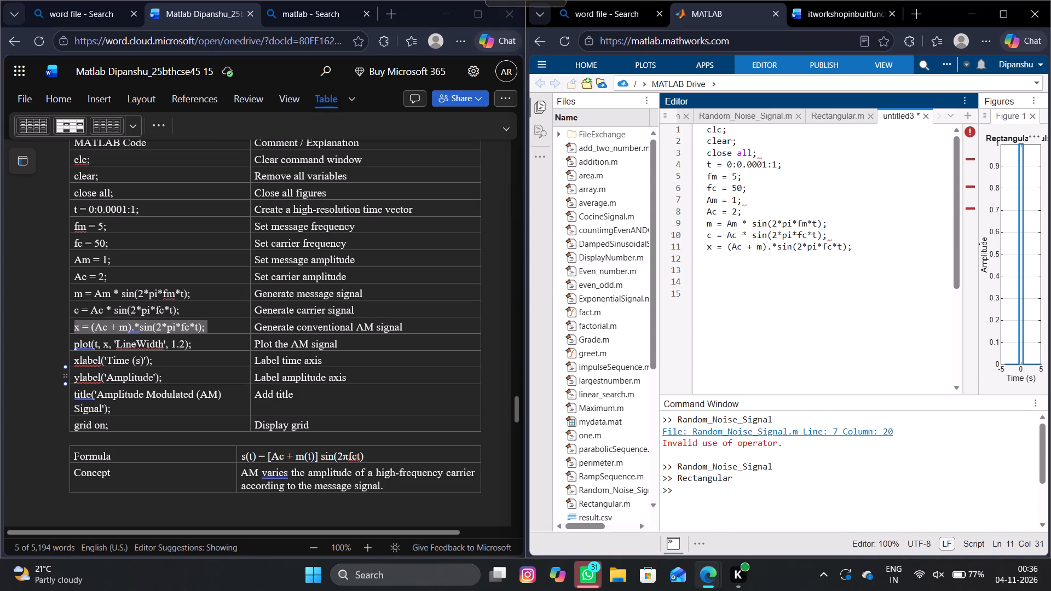